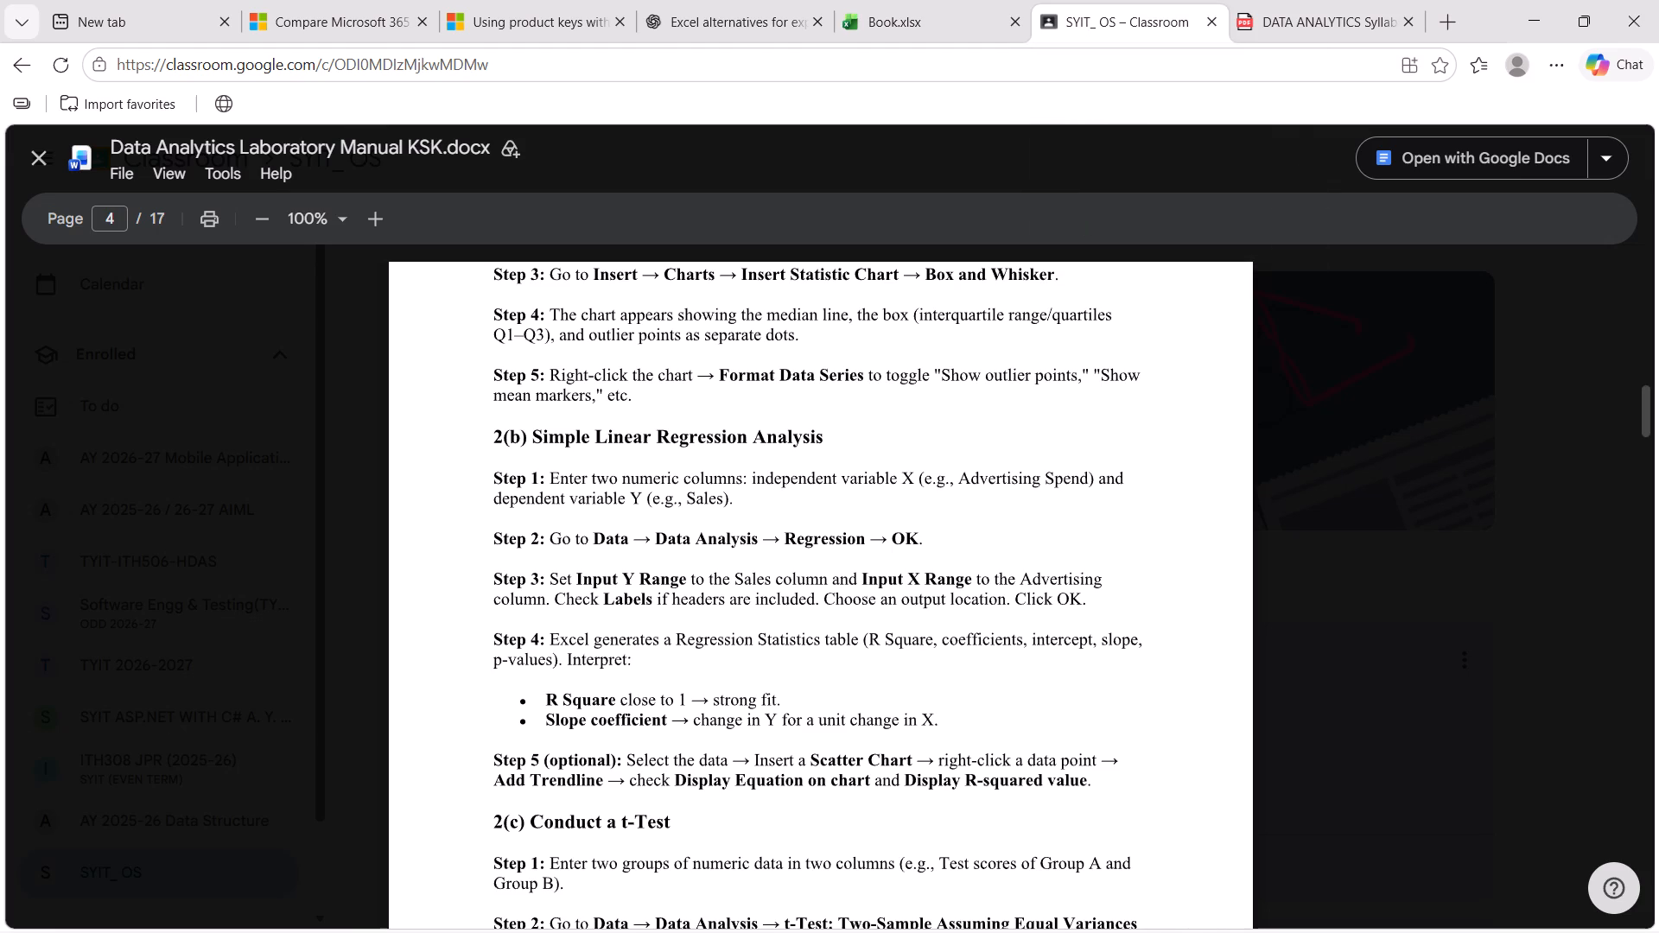
{"action": "scroll", "coordinate": [804, 717], "scroll_direction": "down", "scroll_amount": 3}
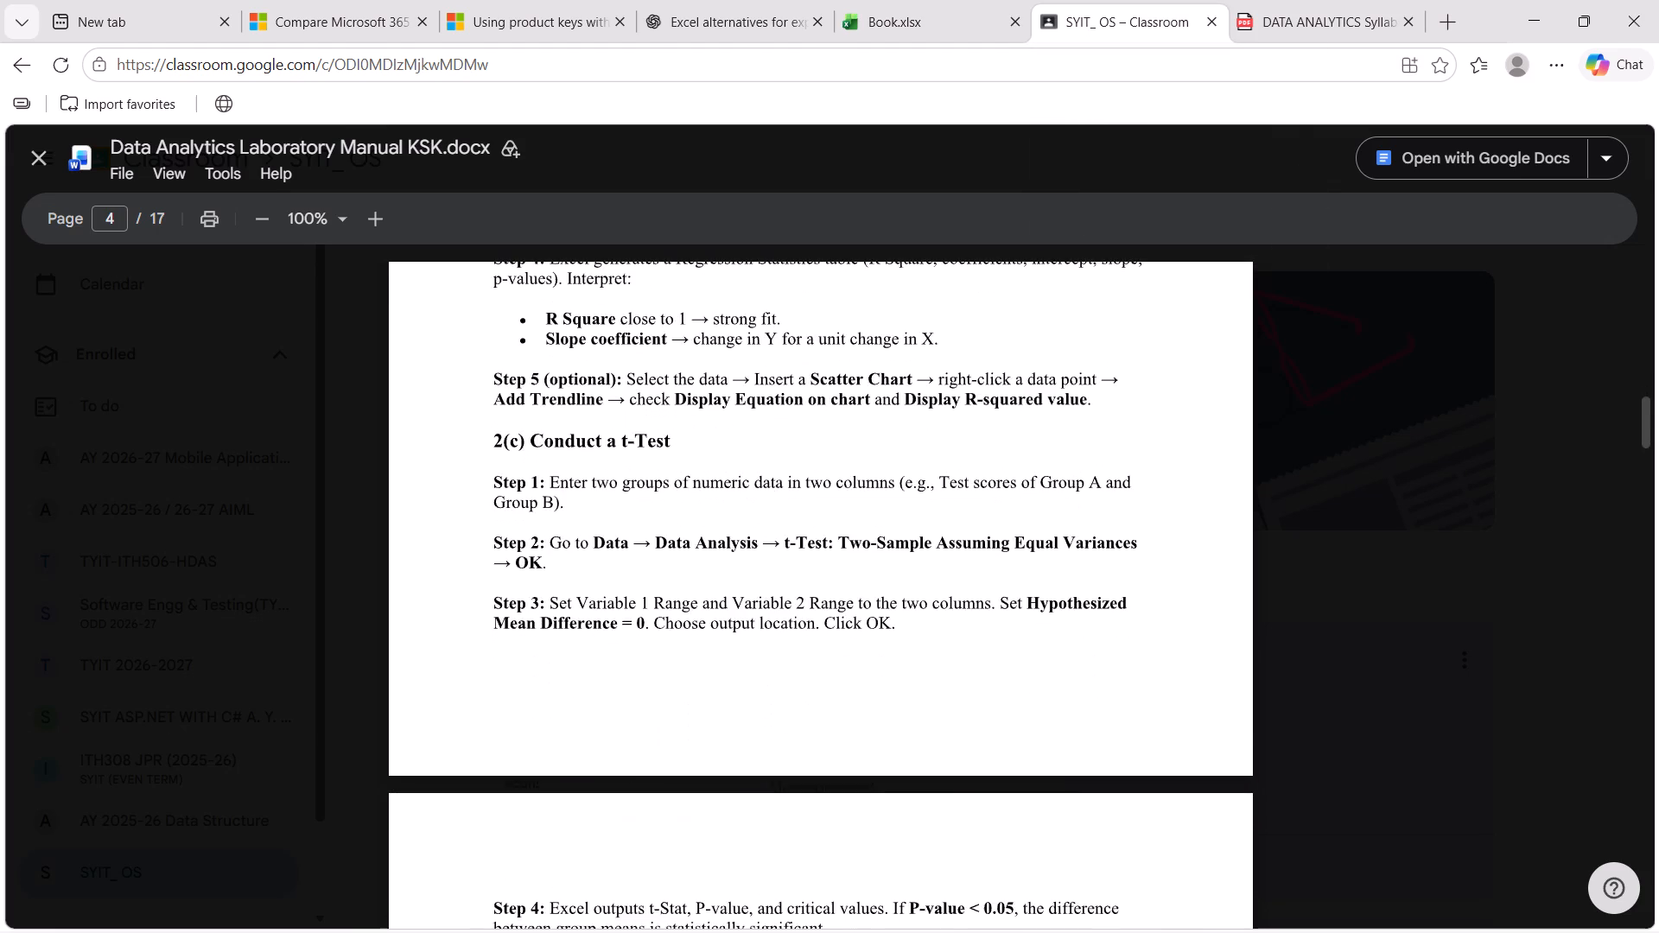
{"action": "scroll", "coordinate": [804, 717], "scroll_direction": "down", "scroll_amount": 5}
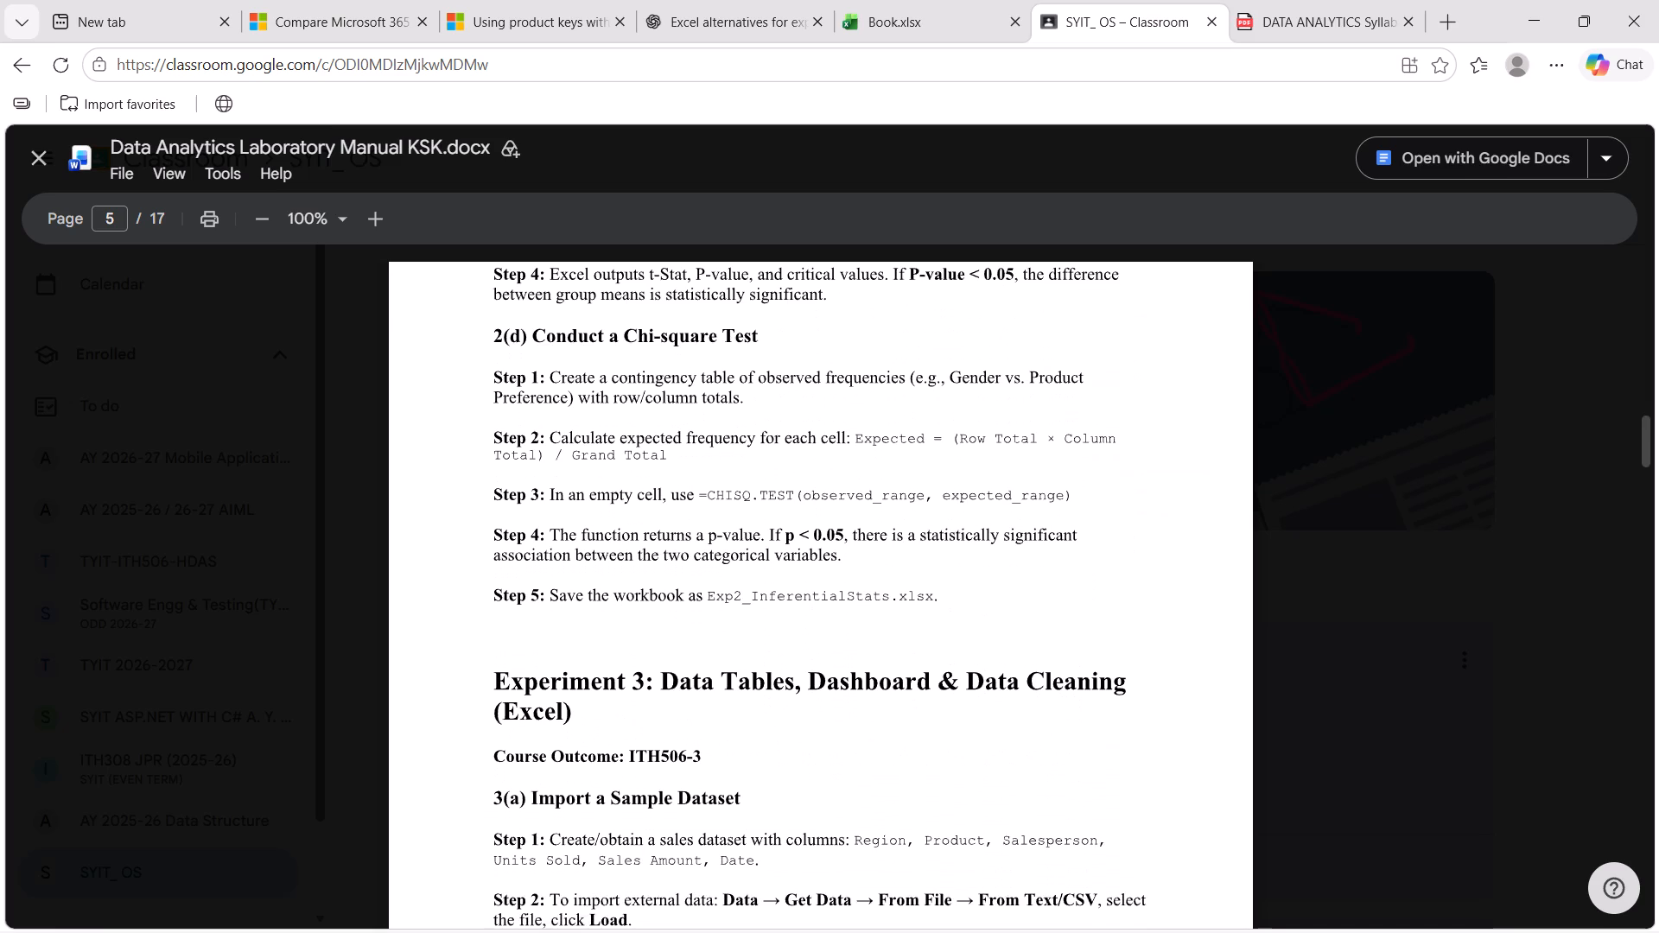
{"action": "scroll", "coordinate": [804, 717], "scroll_direction": "down", "scroll_amount": 3}
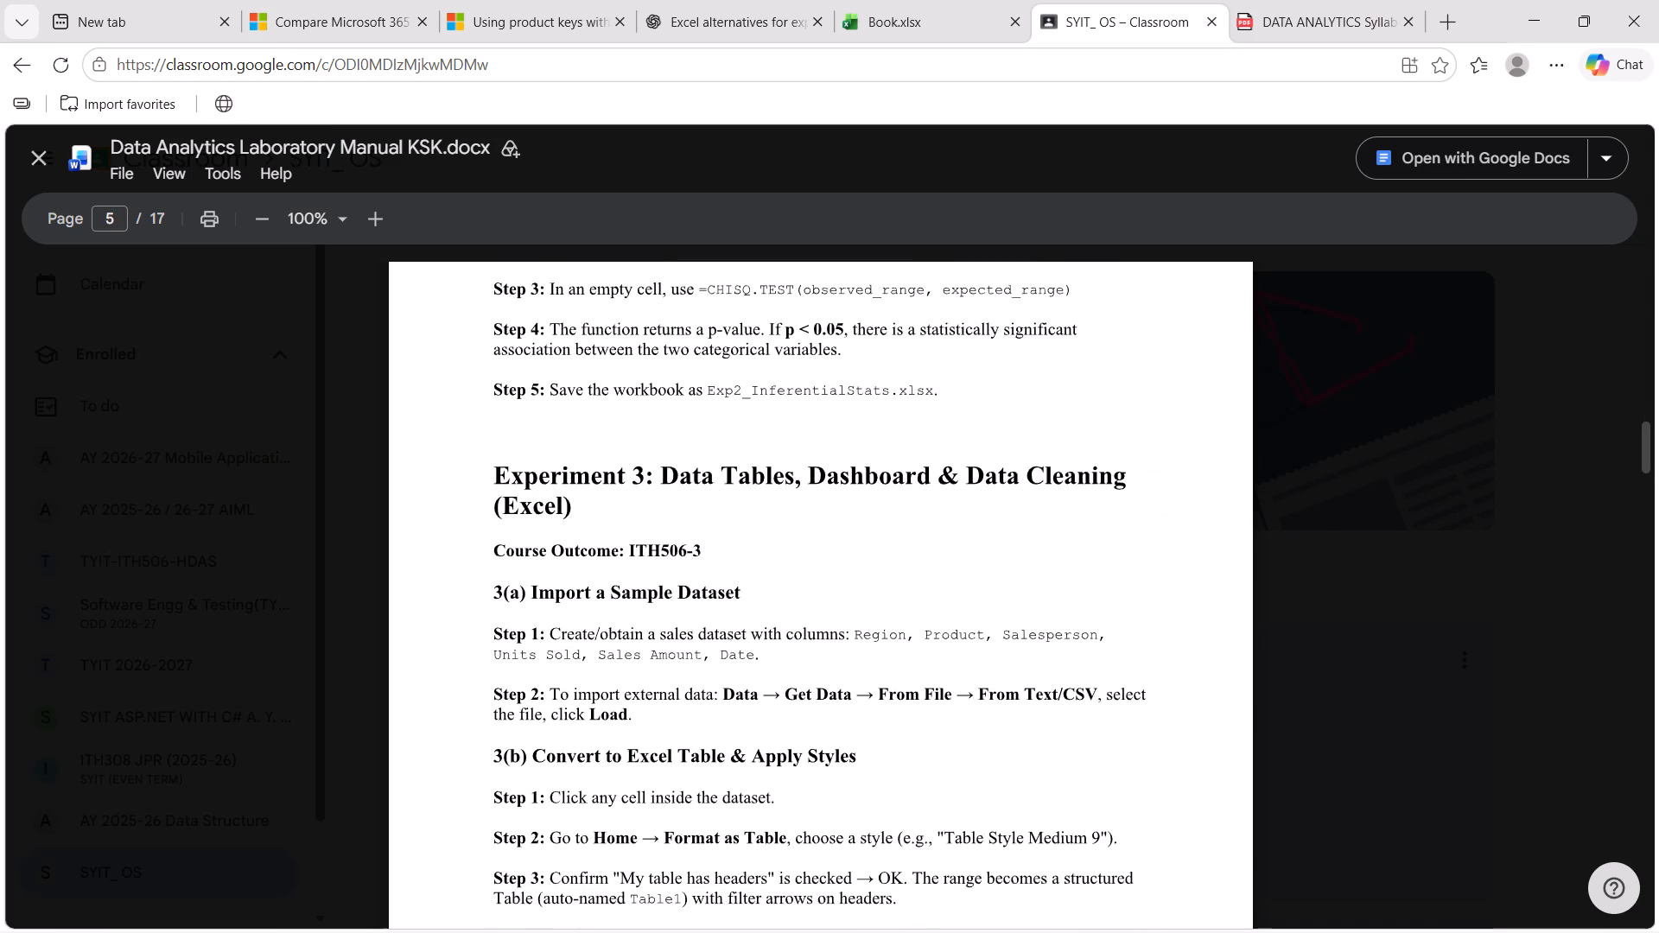
{"action": "scroll", "coordinate": [804, 717], "scroll_direction": "down", "scroll_amount": 2}
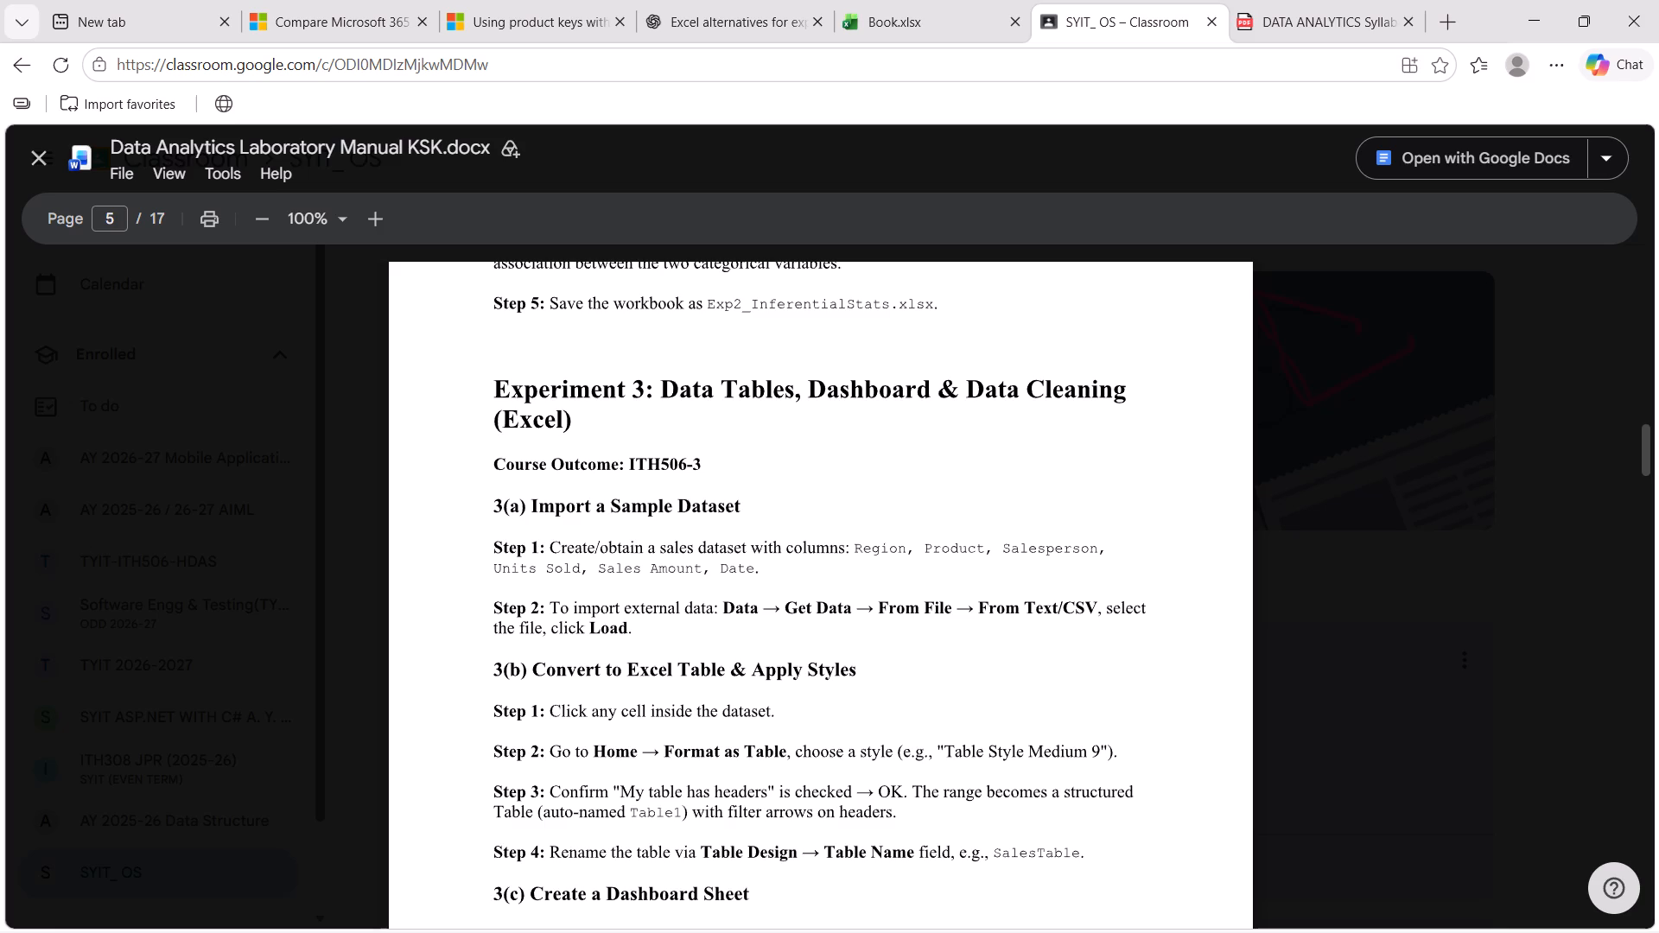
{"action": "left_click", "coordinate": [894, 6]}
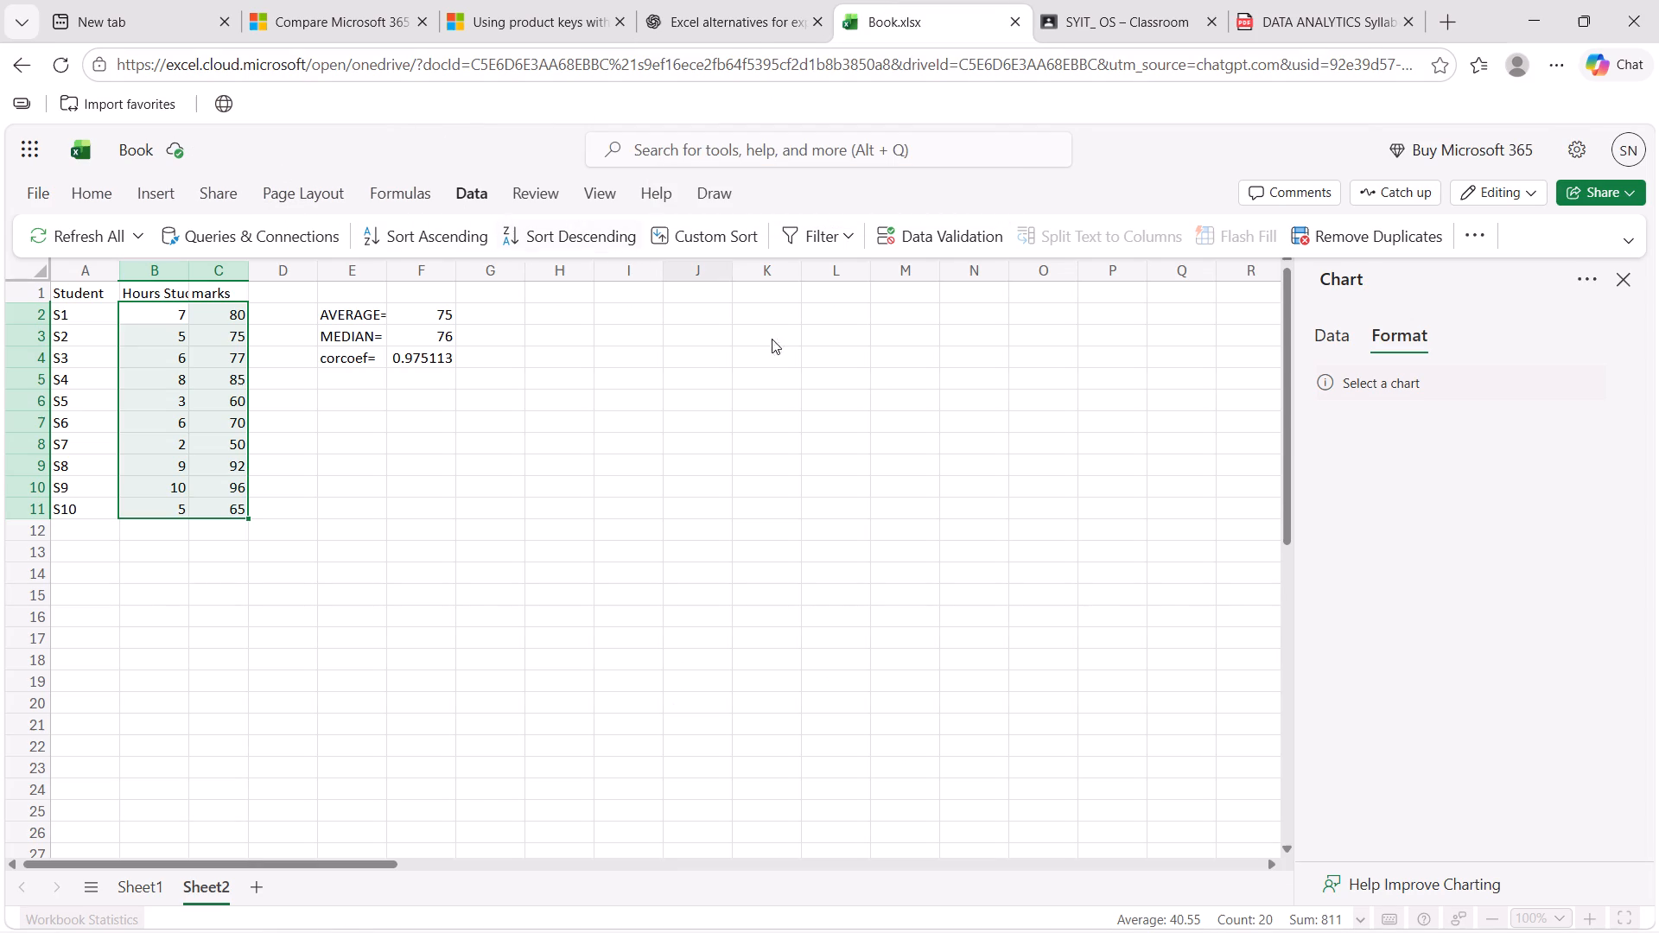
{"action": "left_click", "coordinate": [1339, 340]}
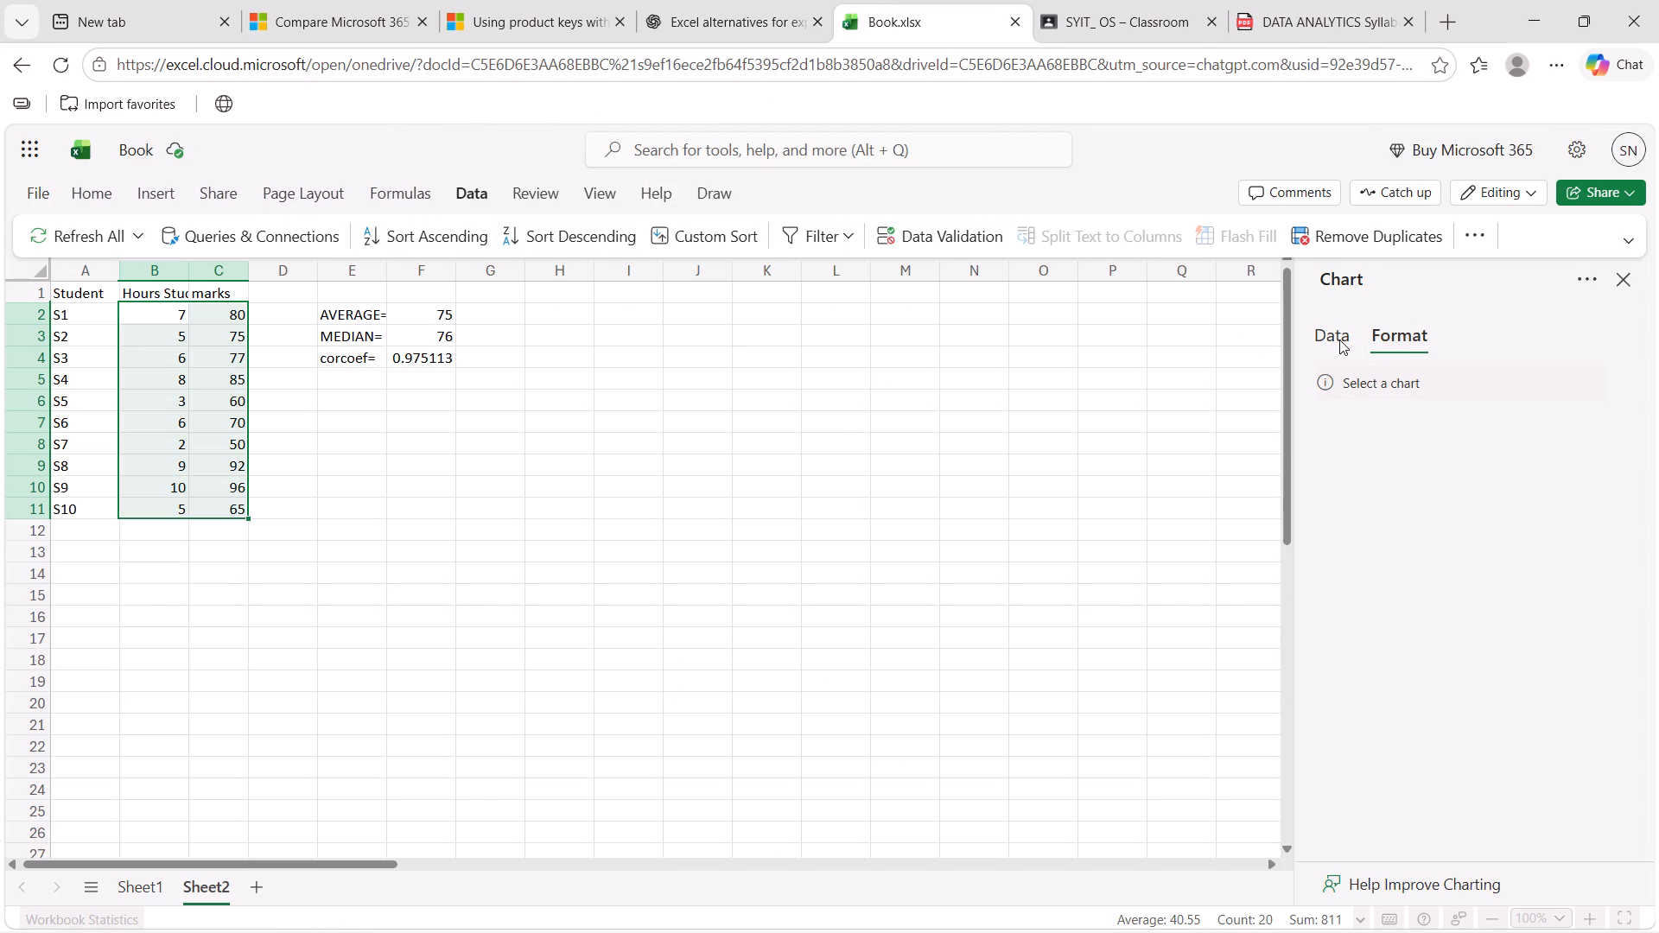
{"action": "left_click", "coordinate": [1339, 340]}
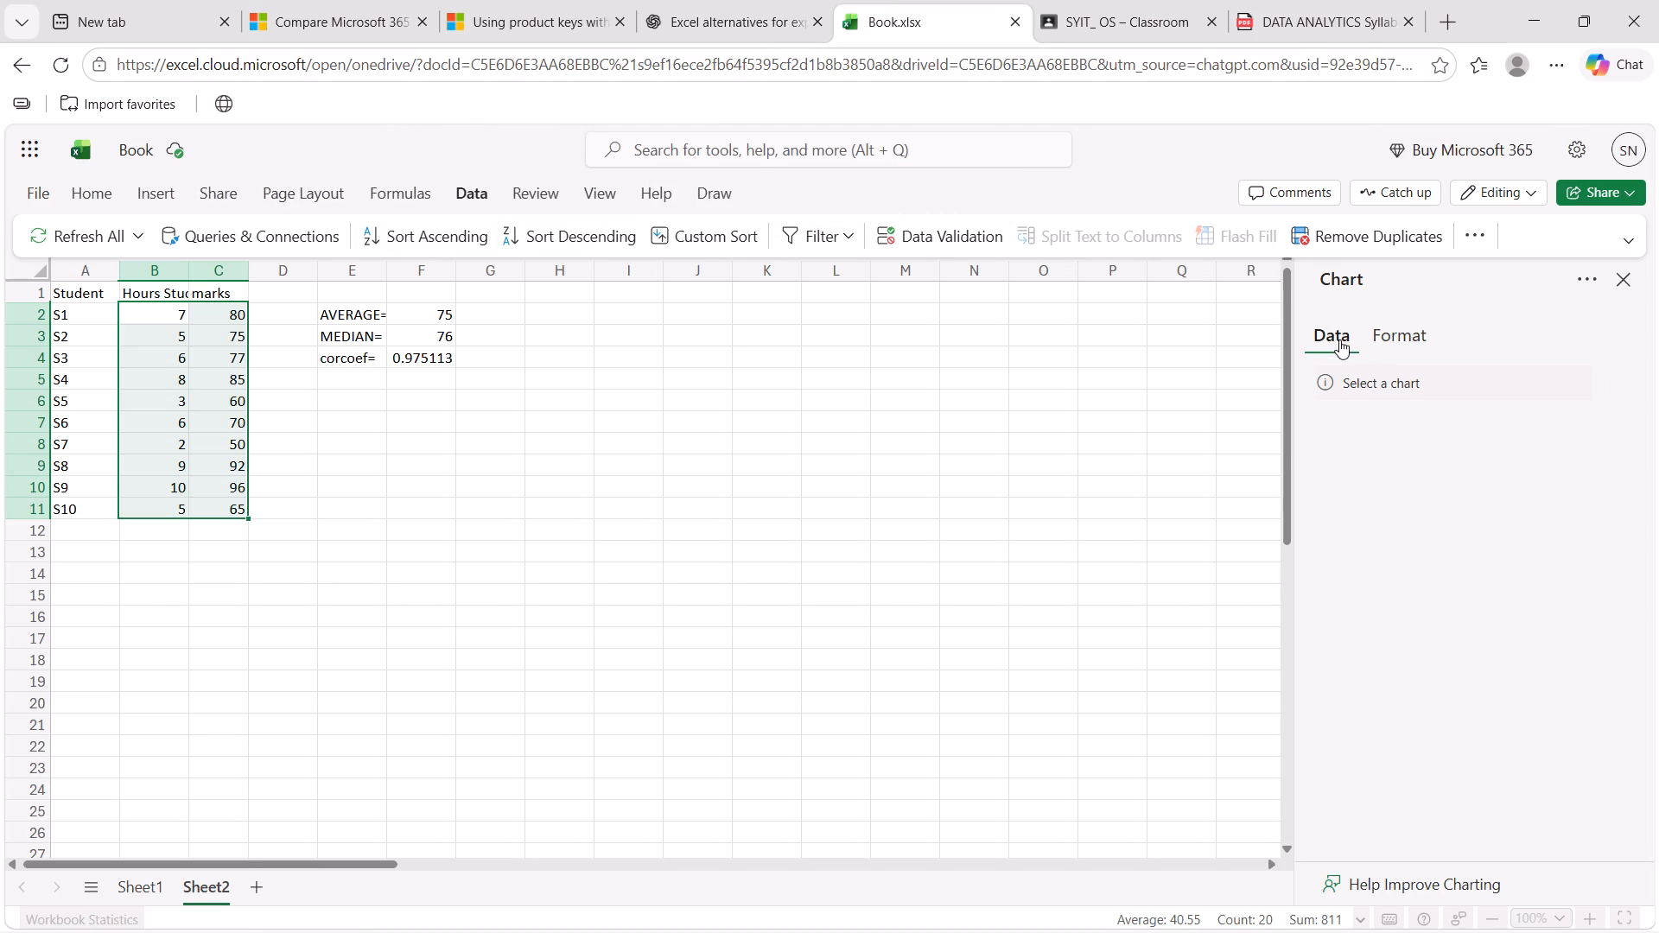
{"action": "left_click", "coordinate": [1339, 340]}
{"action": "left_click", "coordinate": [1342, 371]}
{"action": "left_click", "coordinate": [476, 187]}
Read the lab manual's Experiment 3 instructions on table conversion and the dashboard sheet, and return to the Book.xlsx workbook.
{"action": "left_click", "coordinate": [1110, 18]}
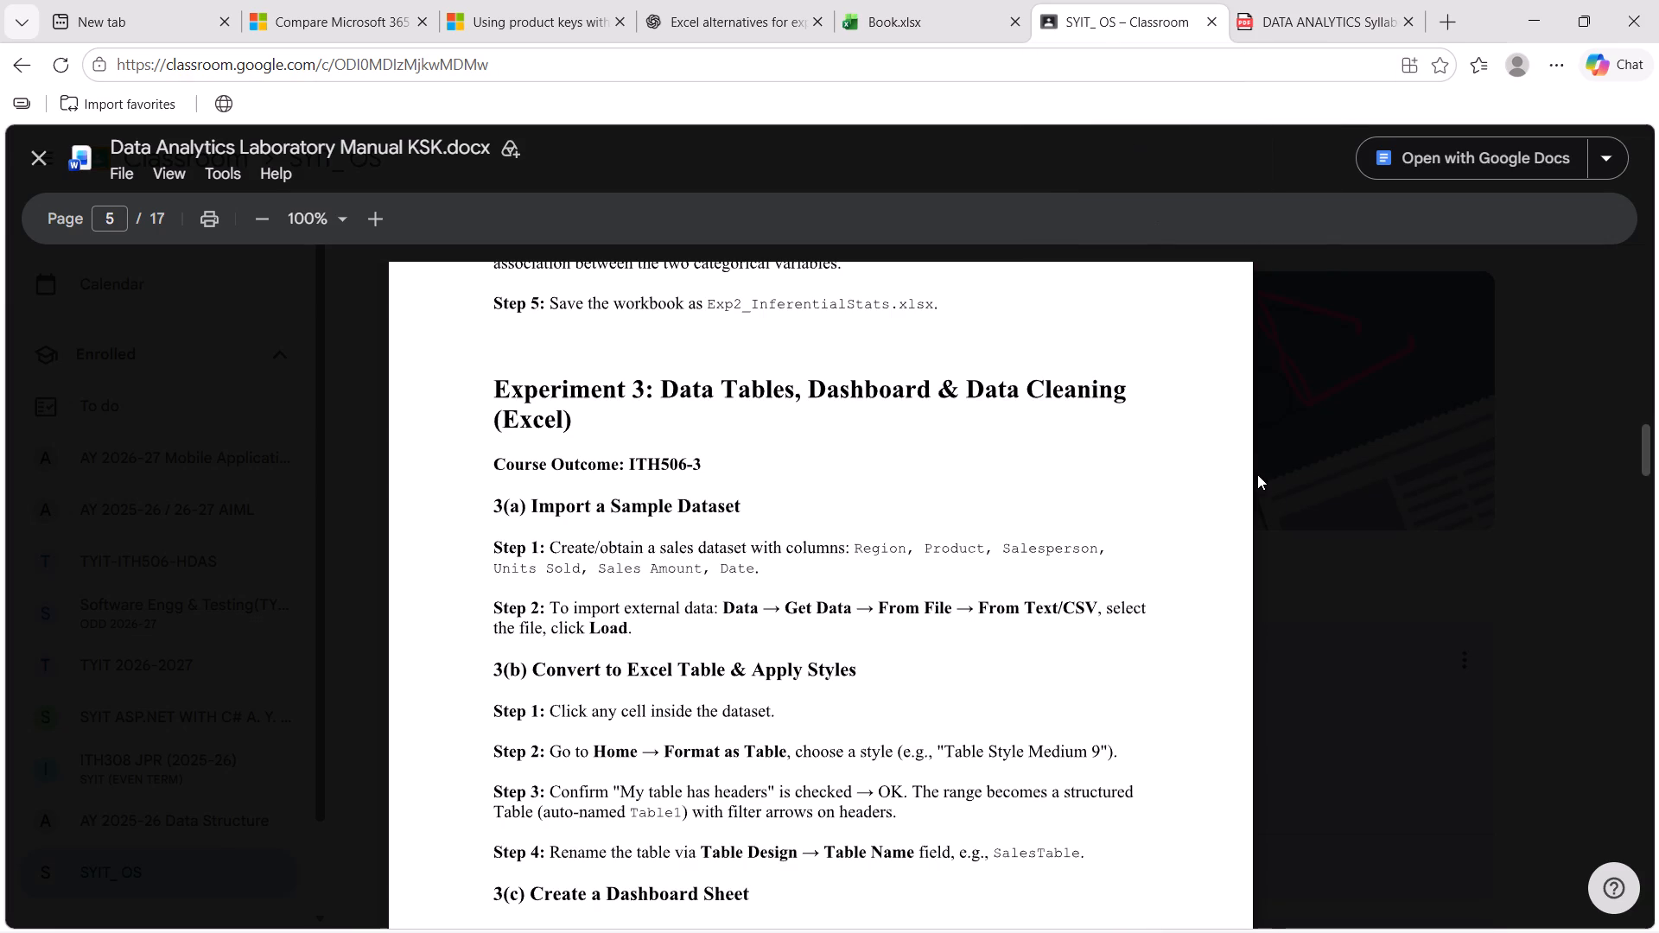
{"action": "scroll", "coordinate": [1257, 474], "scroll_direction": "down", "scroll_amount": 1}
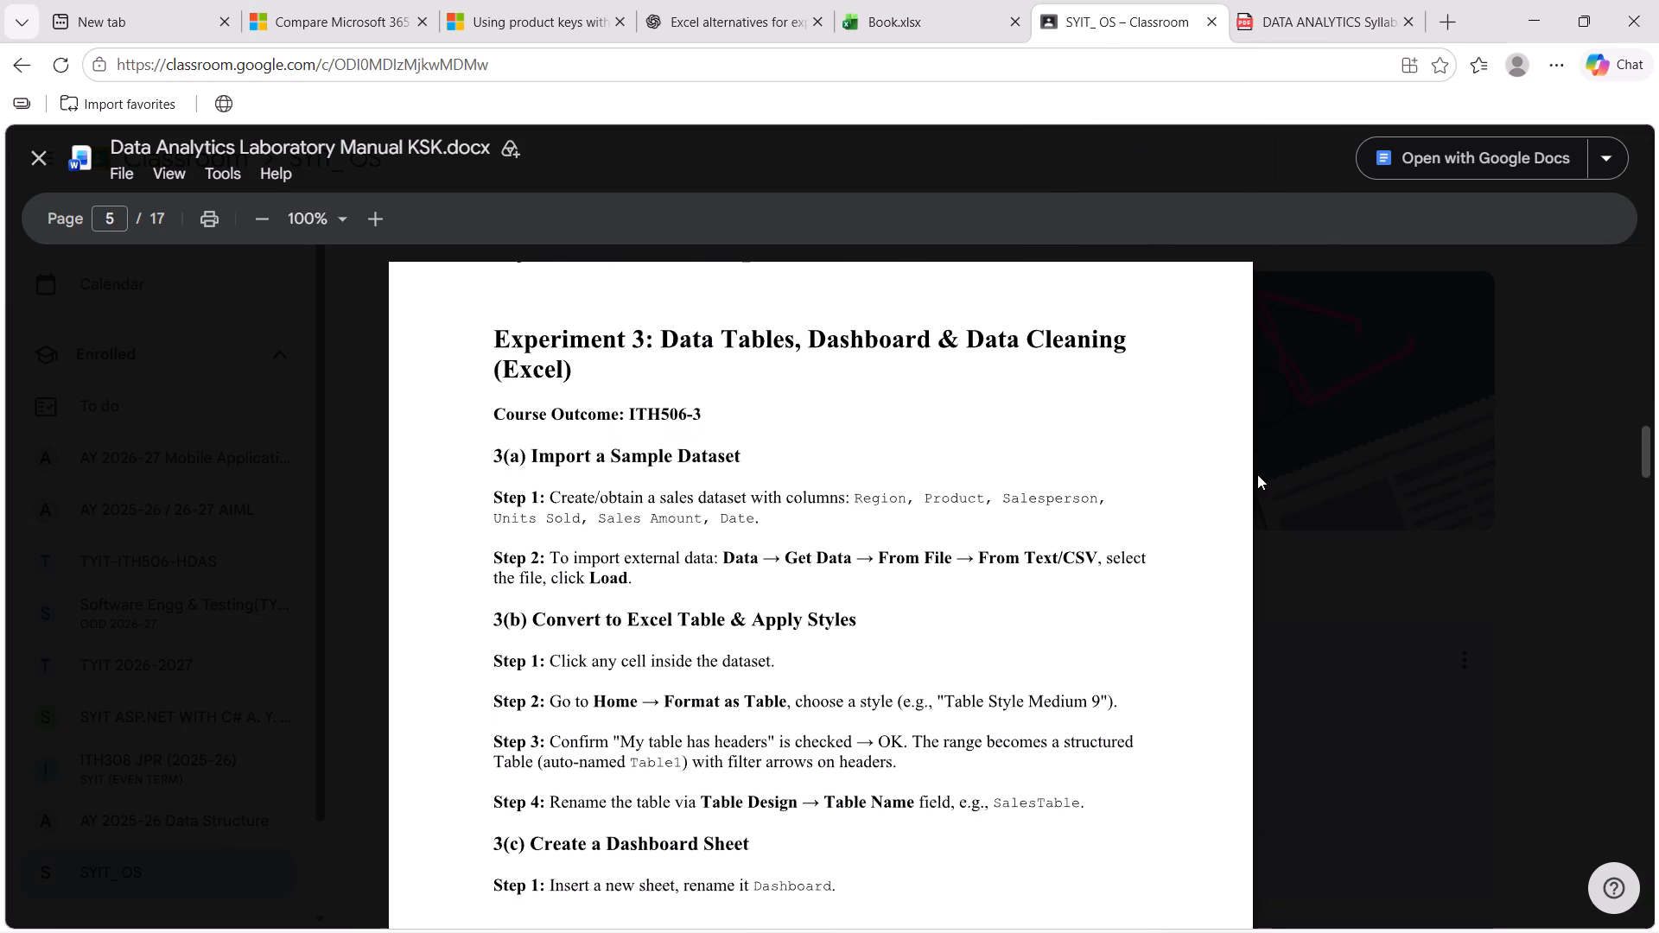
{"action": "scroll", "coordinate": [1257, 474], "scroll_direction": "down", "scroll_amount": 2}
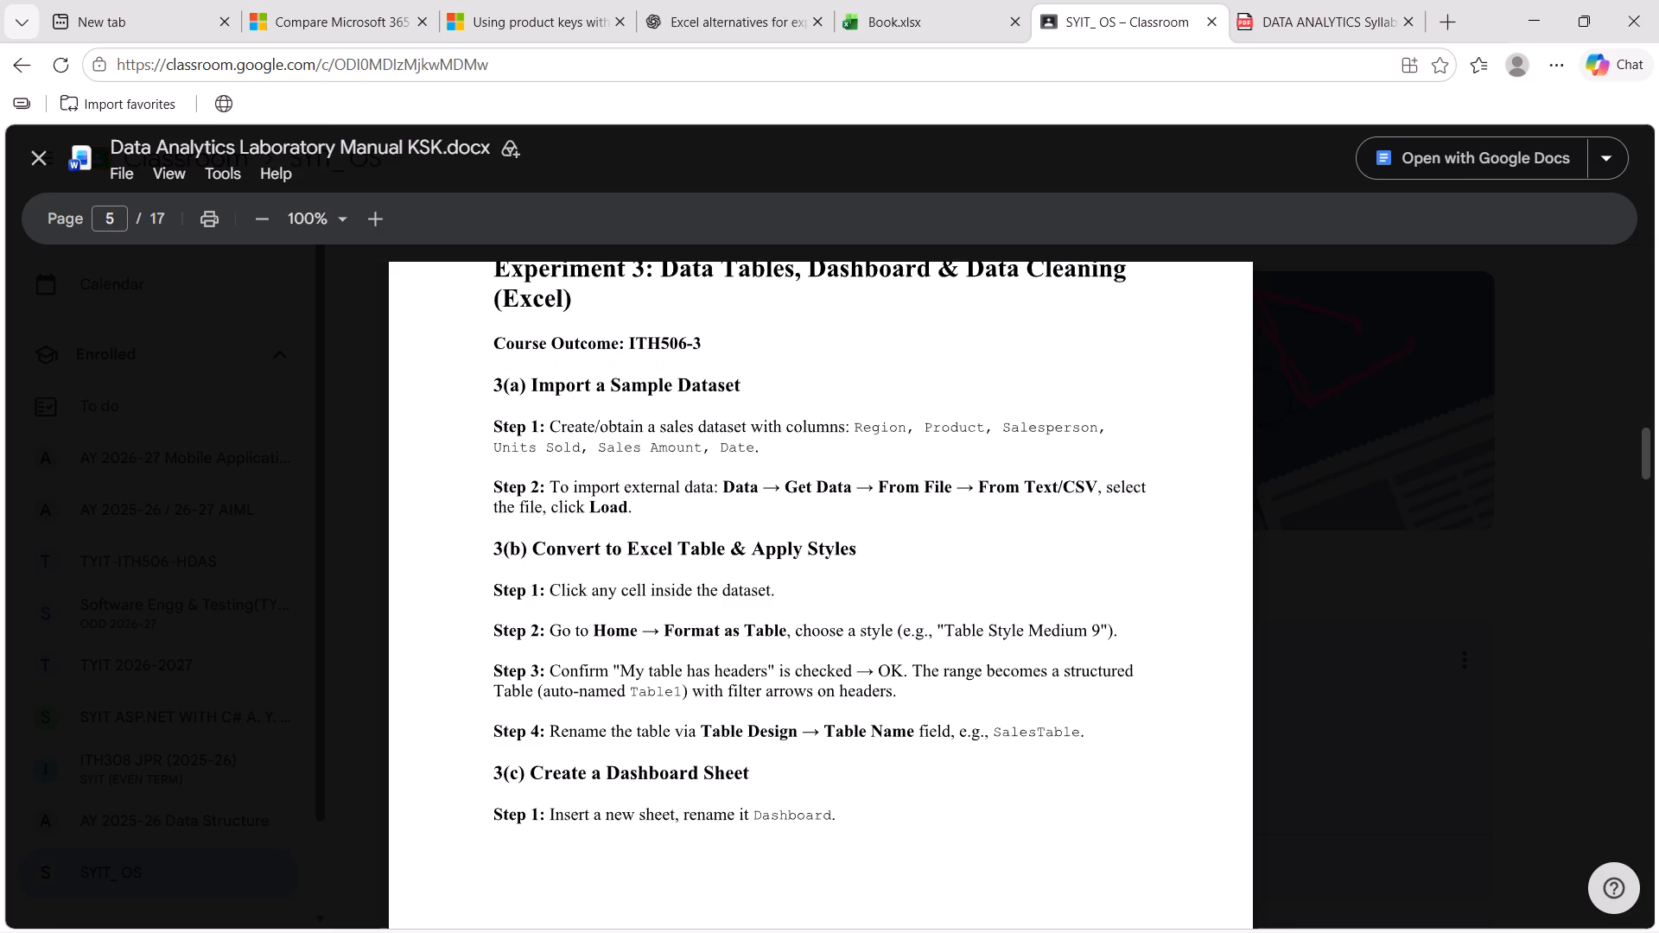
{"action": "left_click", "coordinate": [909, 17]}
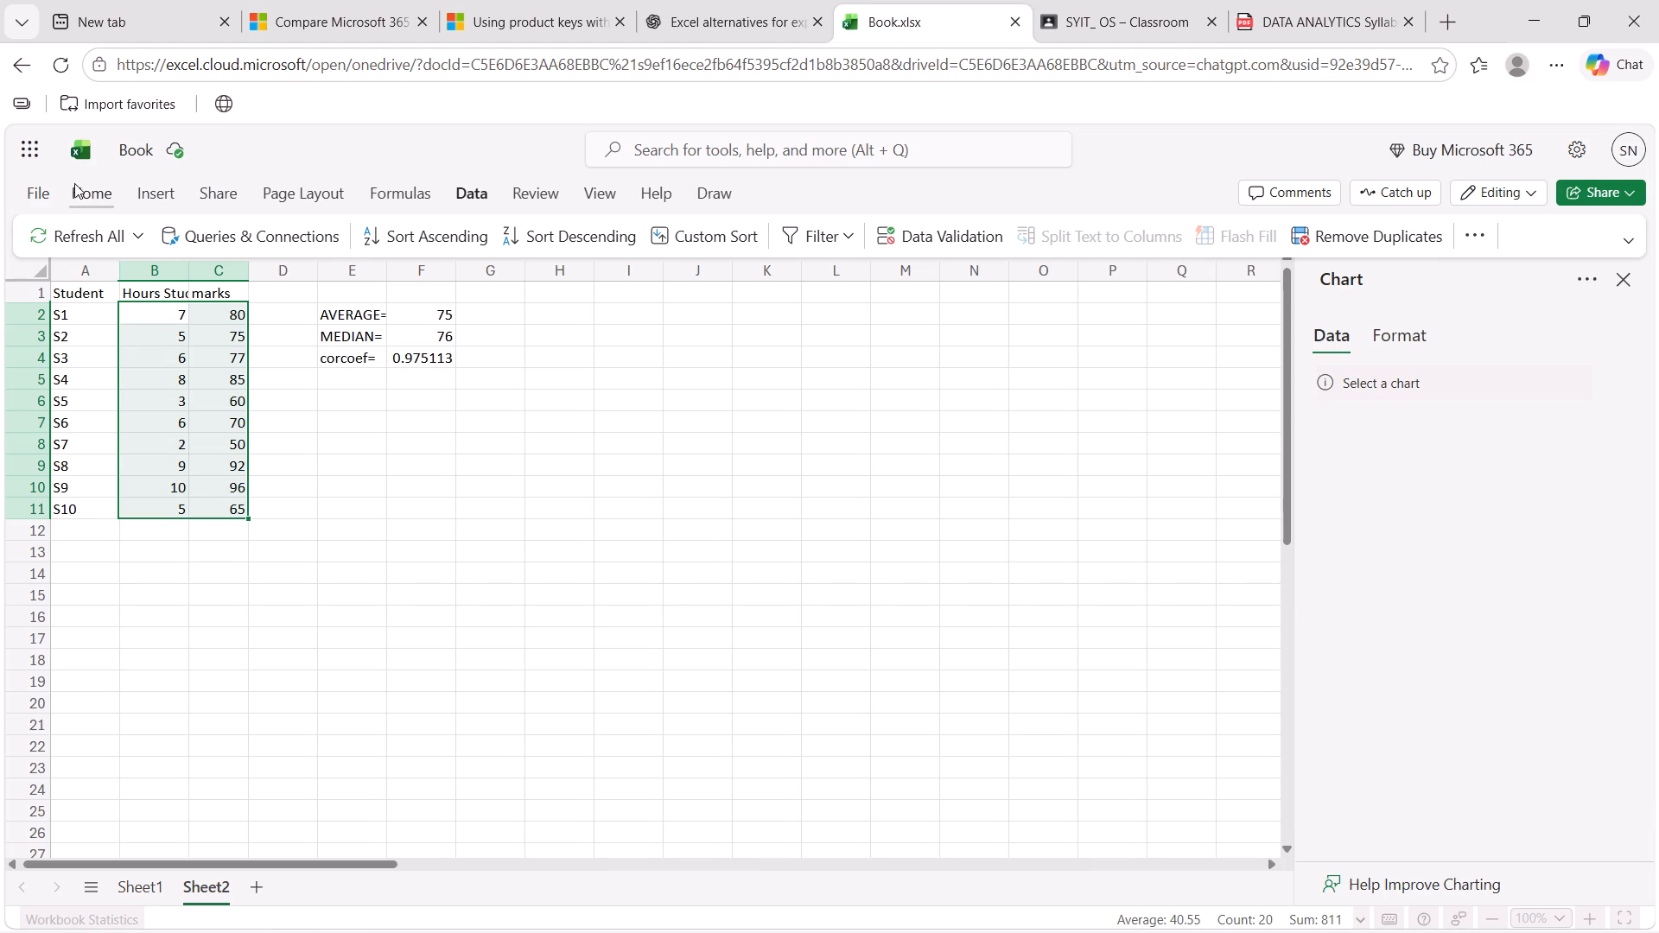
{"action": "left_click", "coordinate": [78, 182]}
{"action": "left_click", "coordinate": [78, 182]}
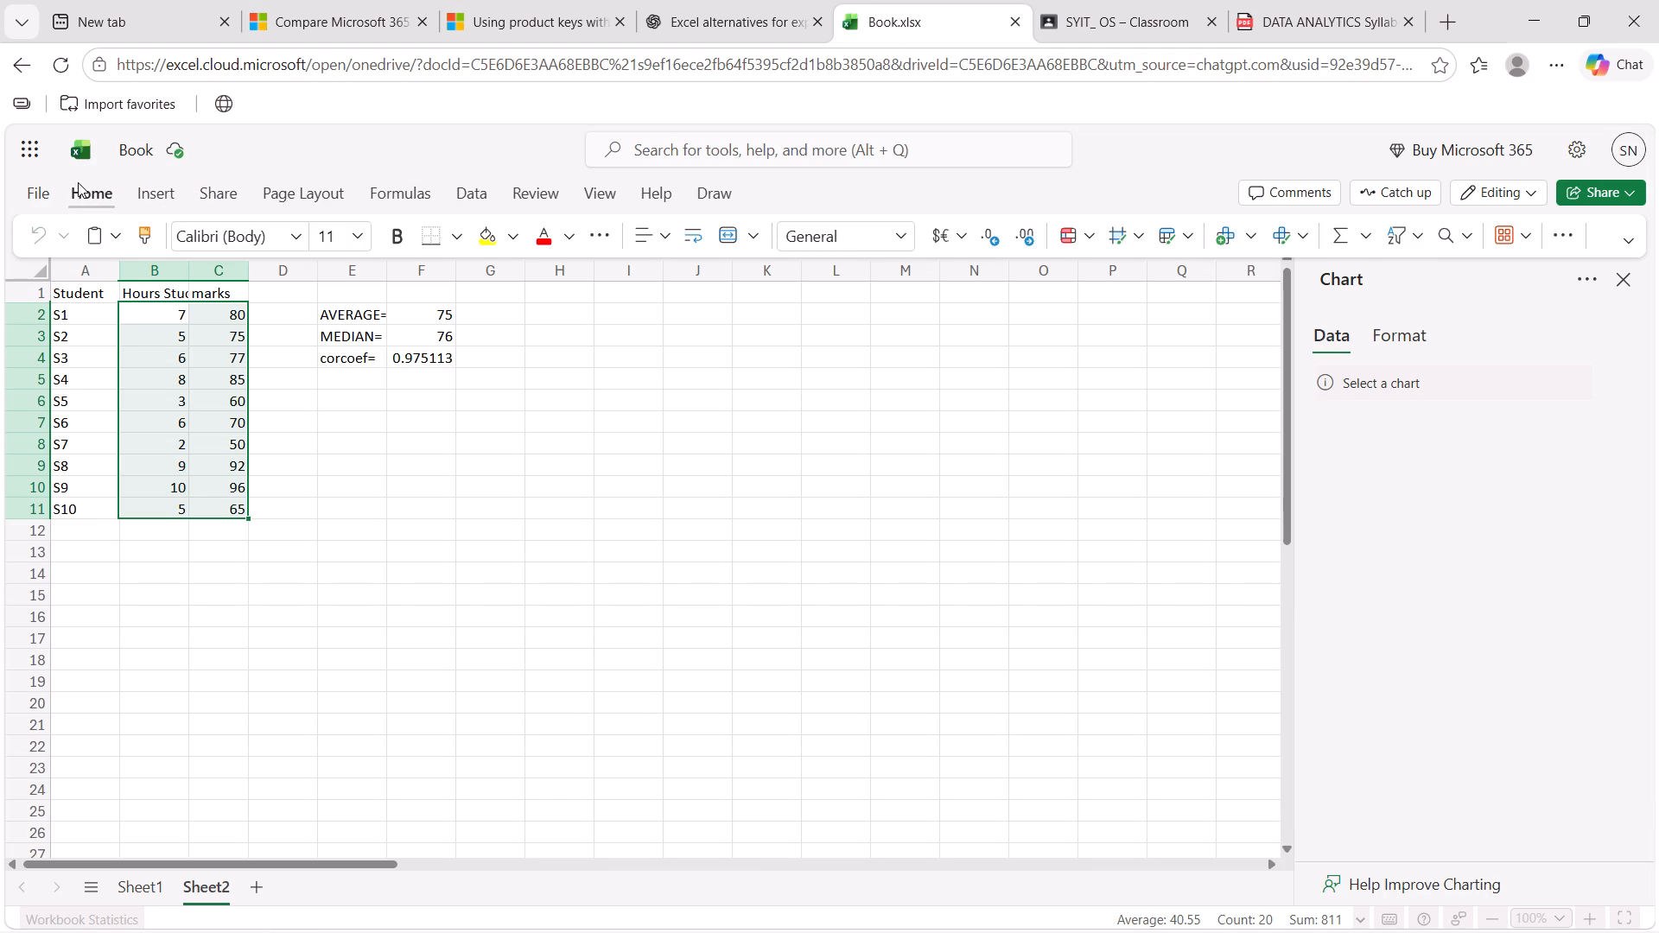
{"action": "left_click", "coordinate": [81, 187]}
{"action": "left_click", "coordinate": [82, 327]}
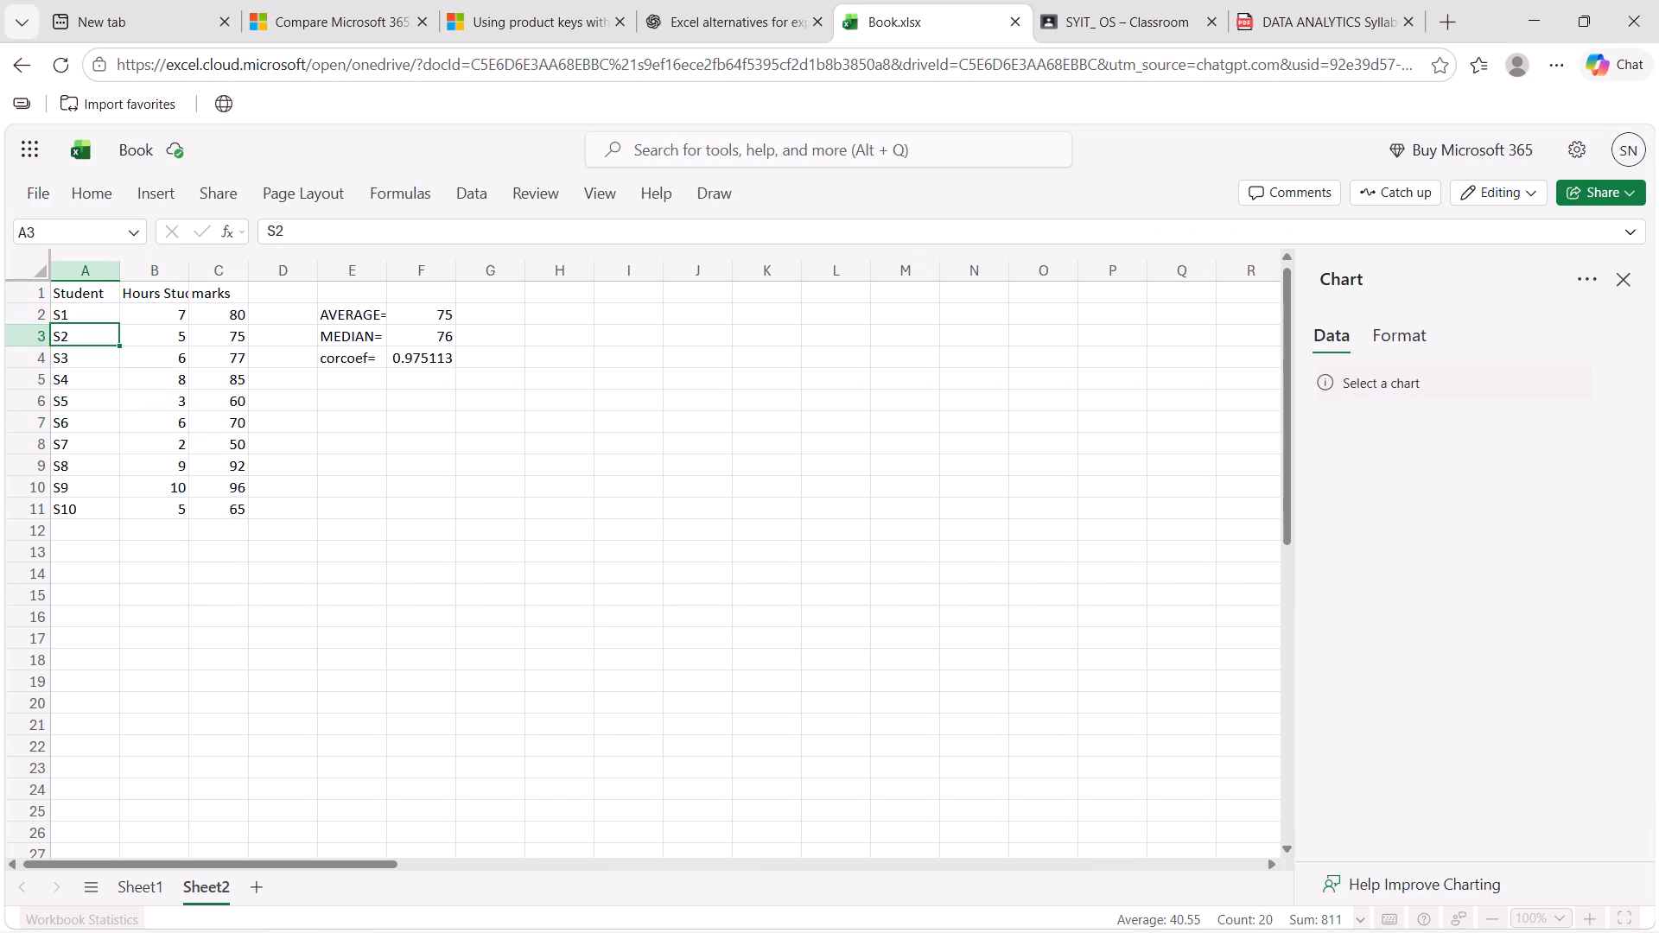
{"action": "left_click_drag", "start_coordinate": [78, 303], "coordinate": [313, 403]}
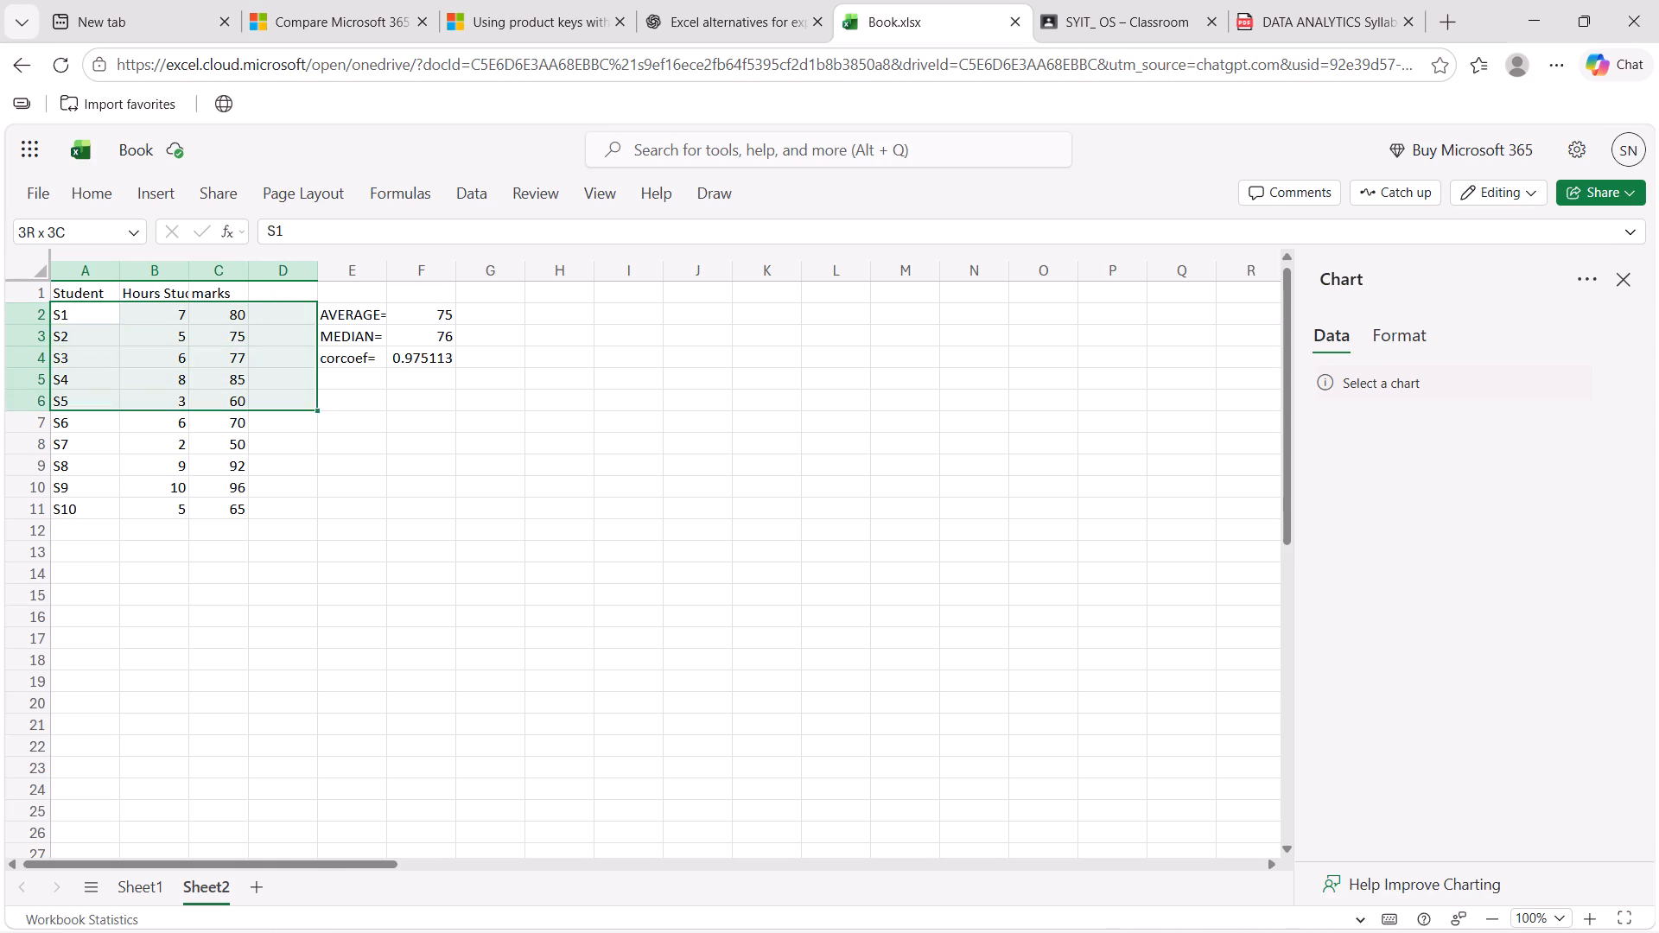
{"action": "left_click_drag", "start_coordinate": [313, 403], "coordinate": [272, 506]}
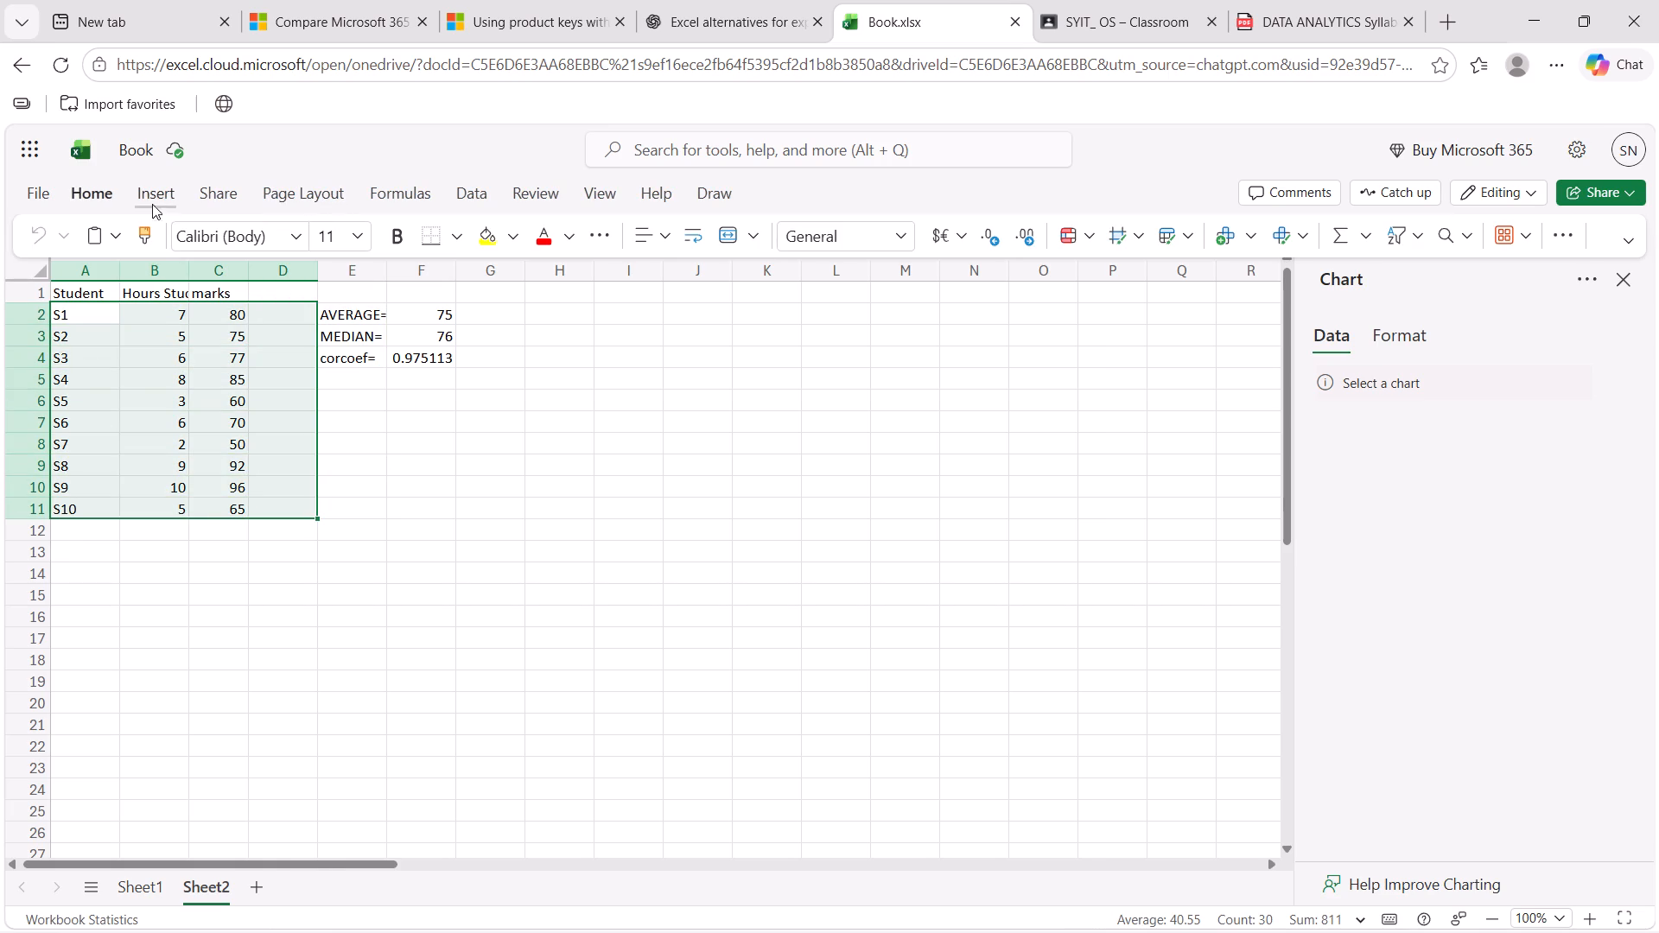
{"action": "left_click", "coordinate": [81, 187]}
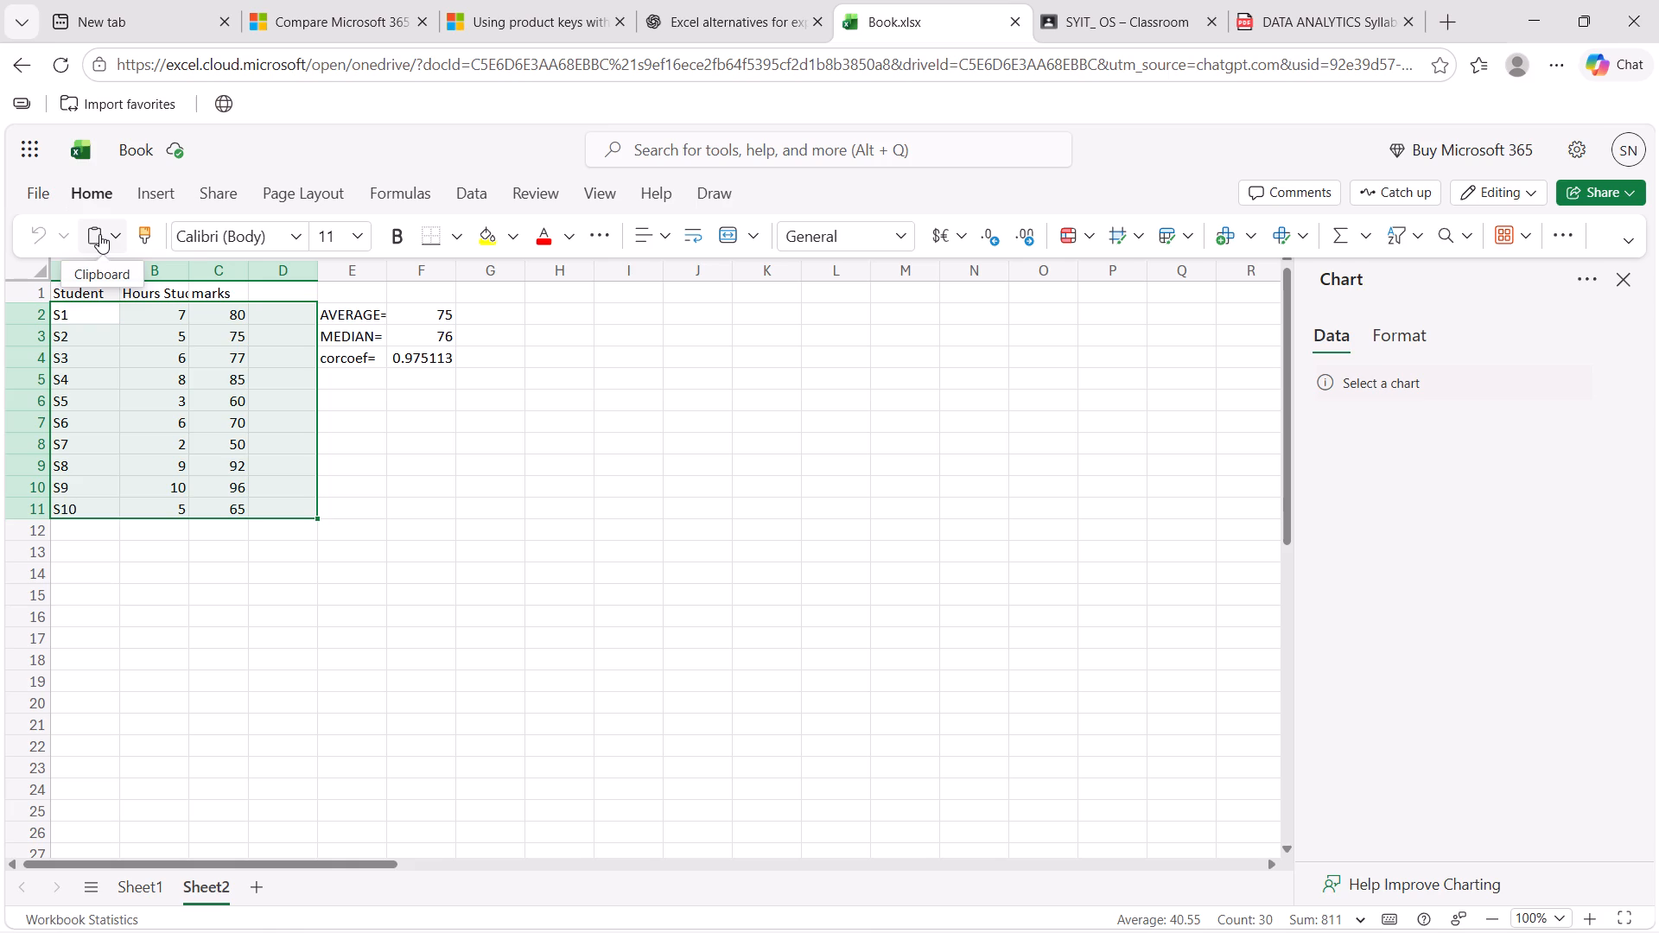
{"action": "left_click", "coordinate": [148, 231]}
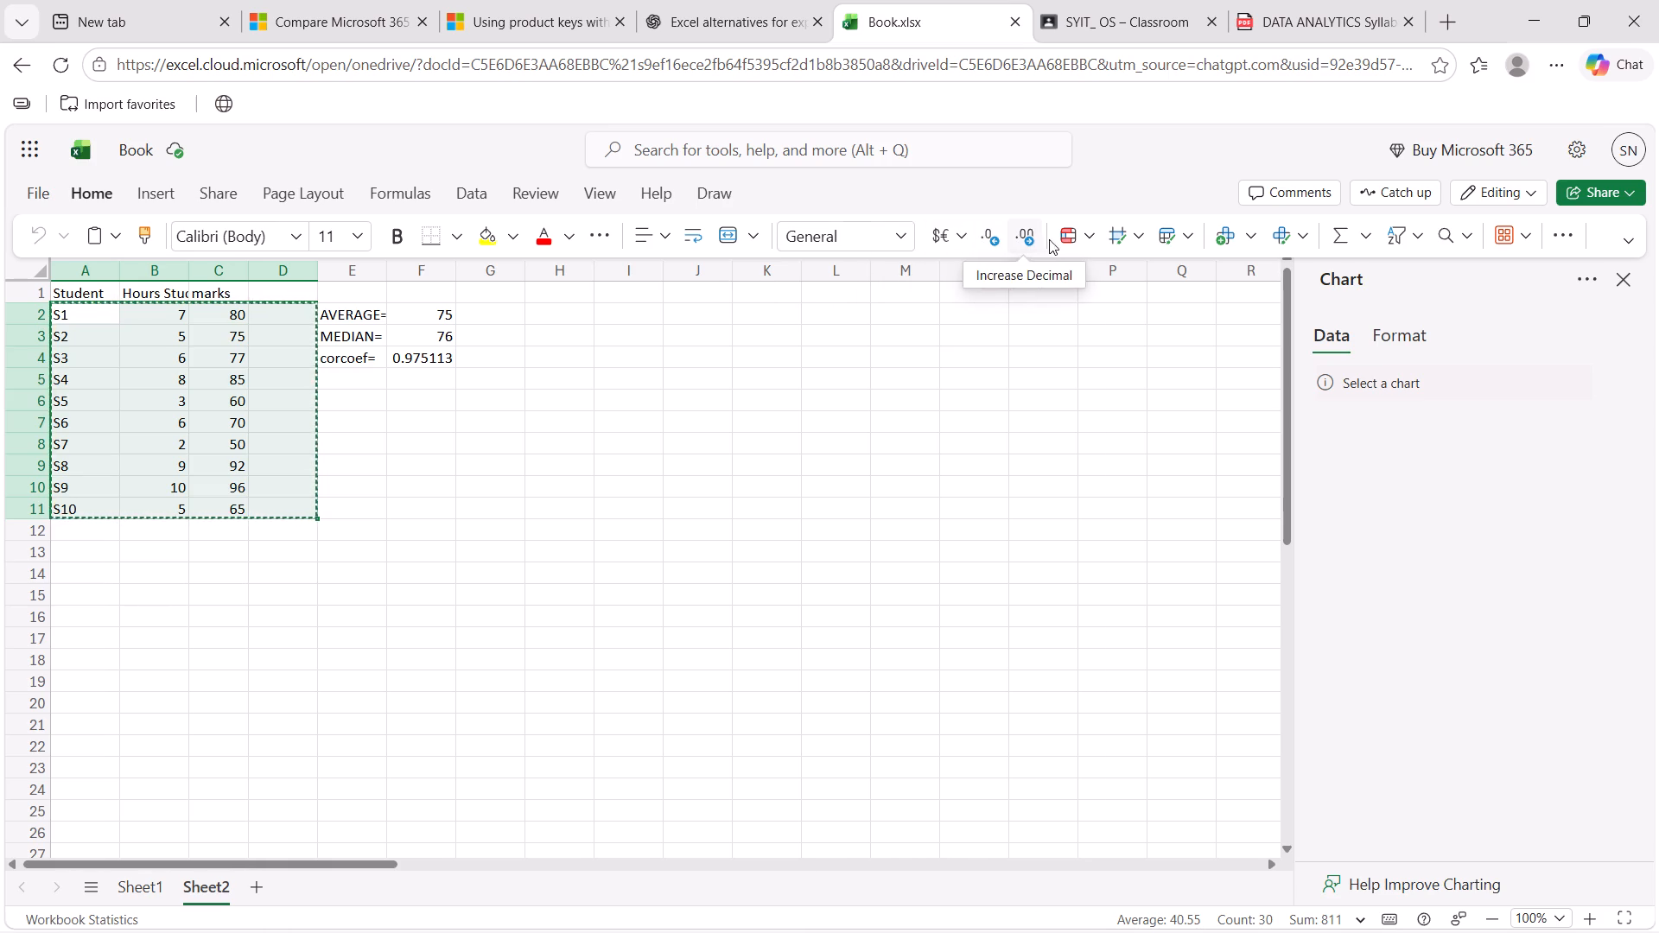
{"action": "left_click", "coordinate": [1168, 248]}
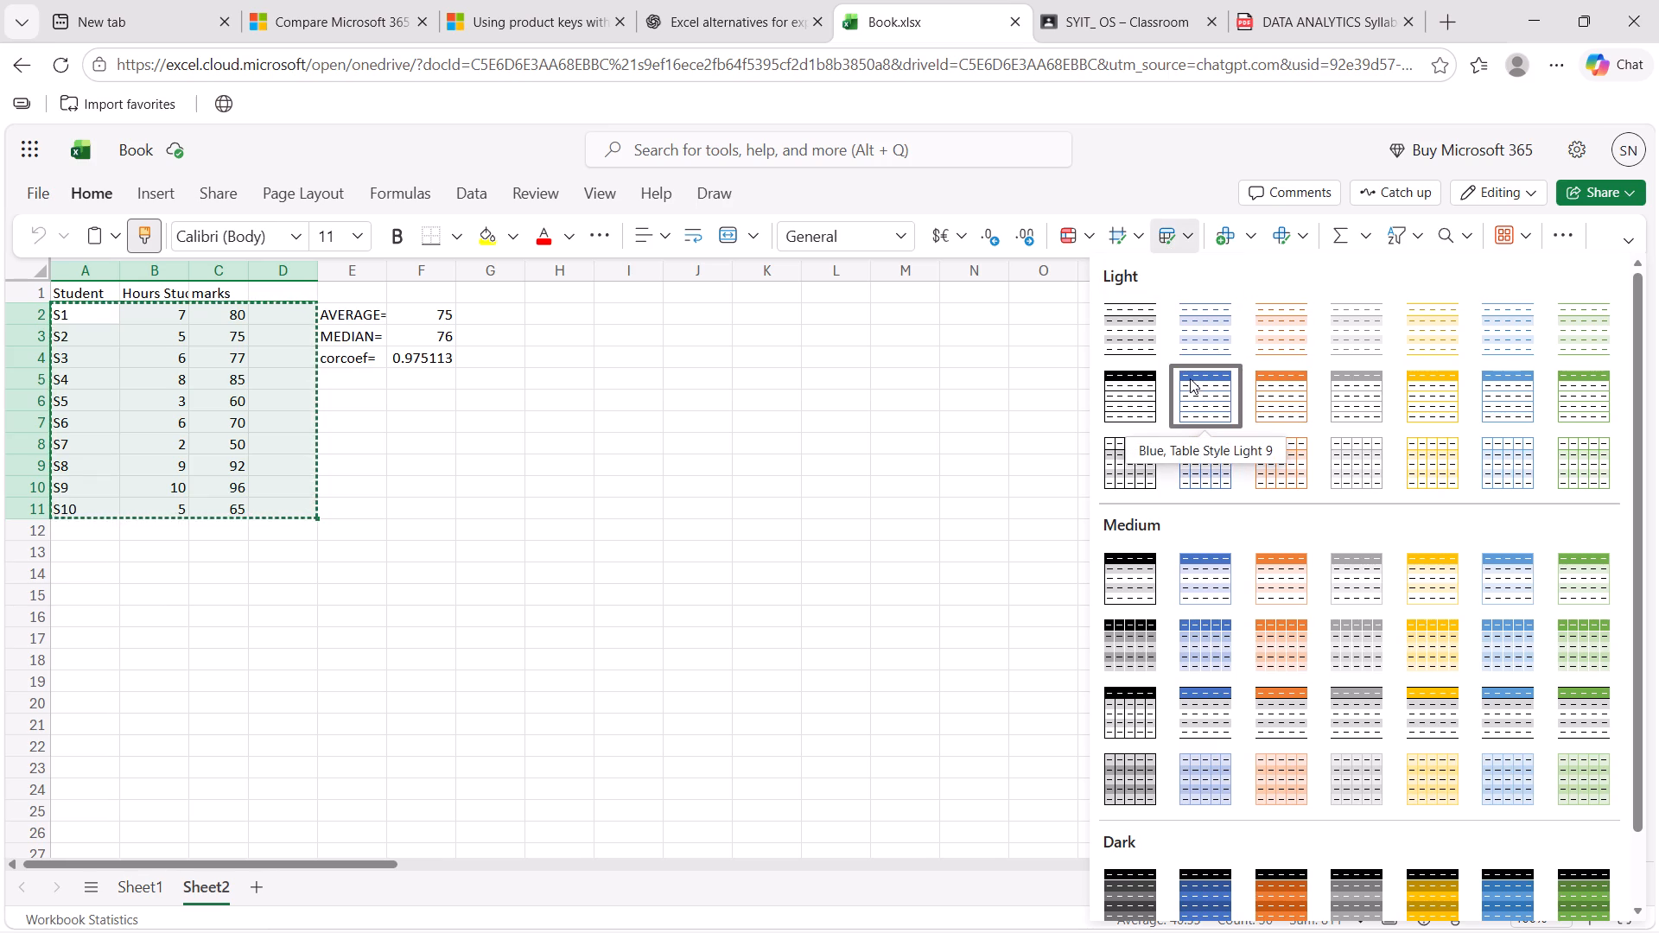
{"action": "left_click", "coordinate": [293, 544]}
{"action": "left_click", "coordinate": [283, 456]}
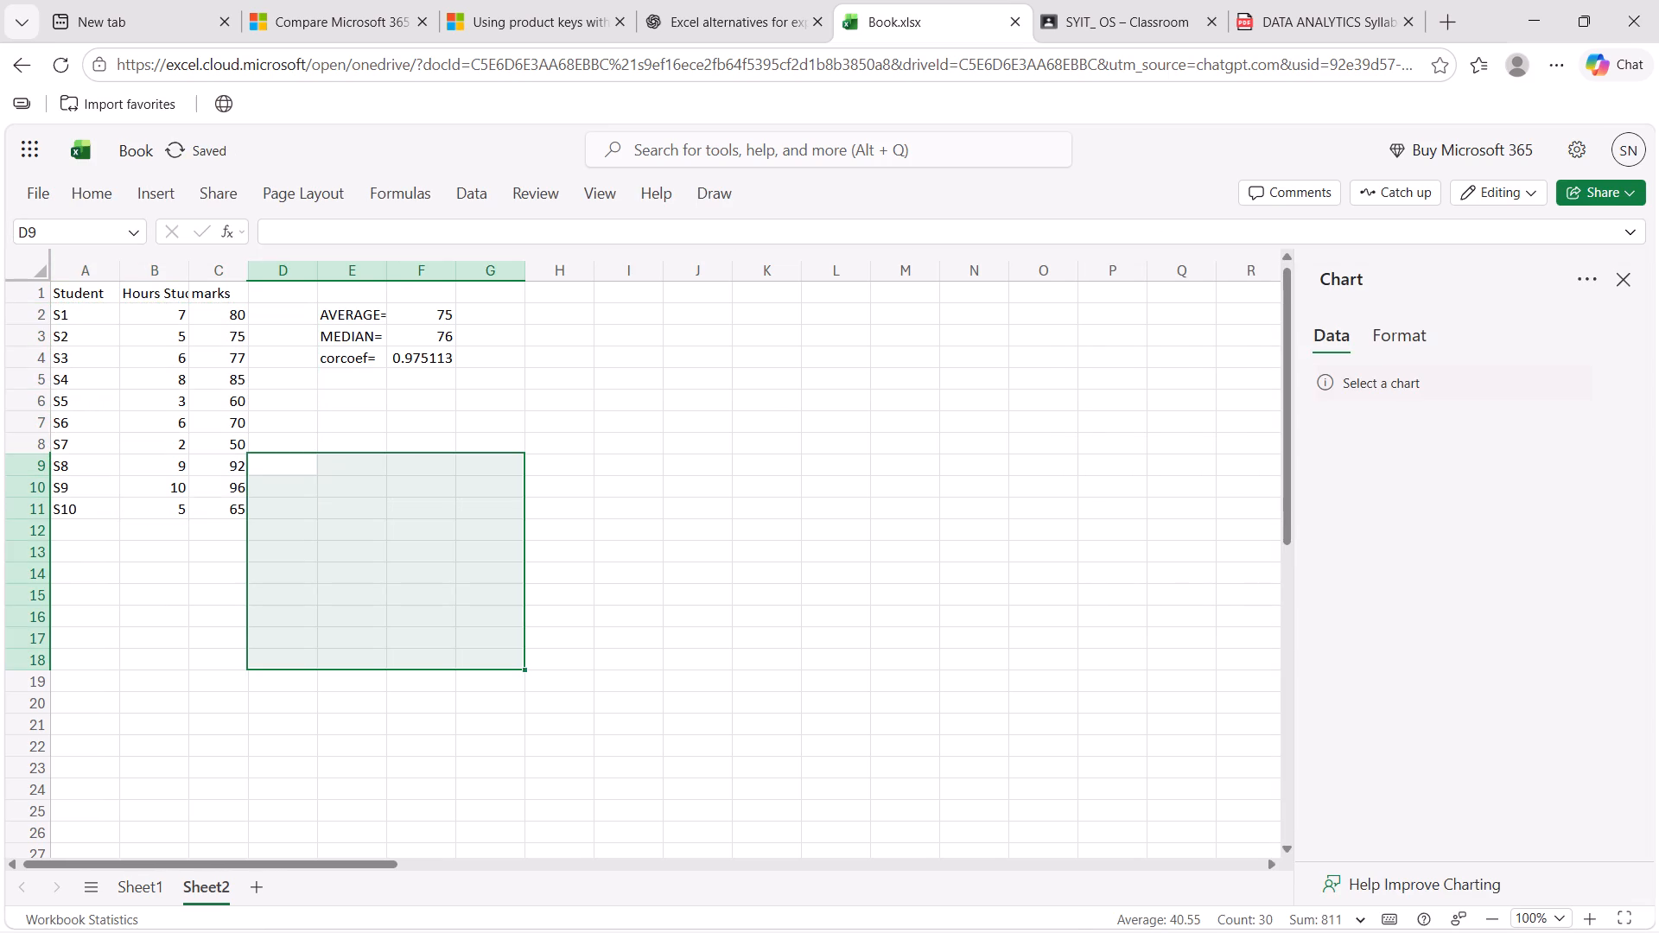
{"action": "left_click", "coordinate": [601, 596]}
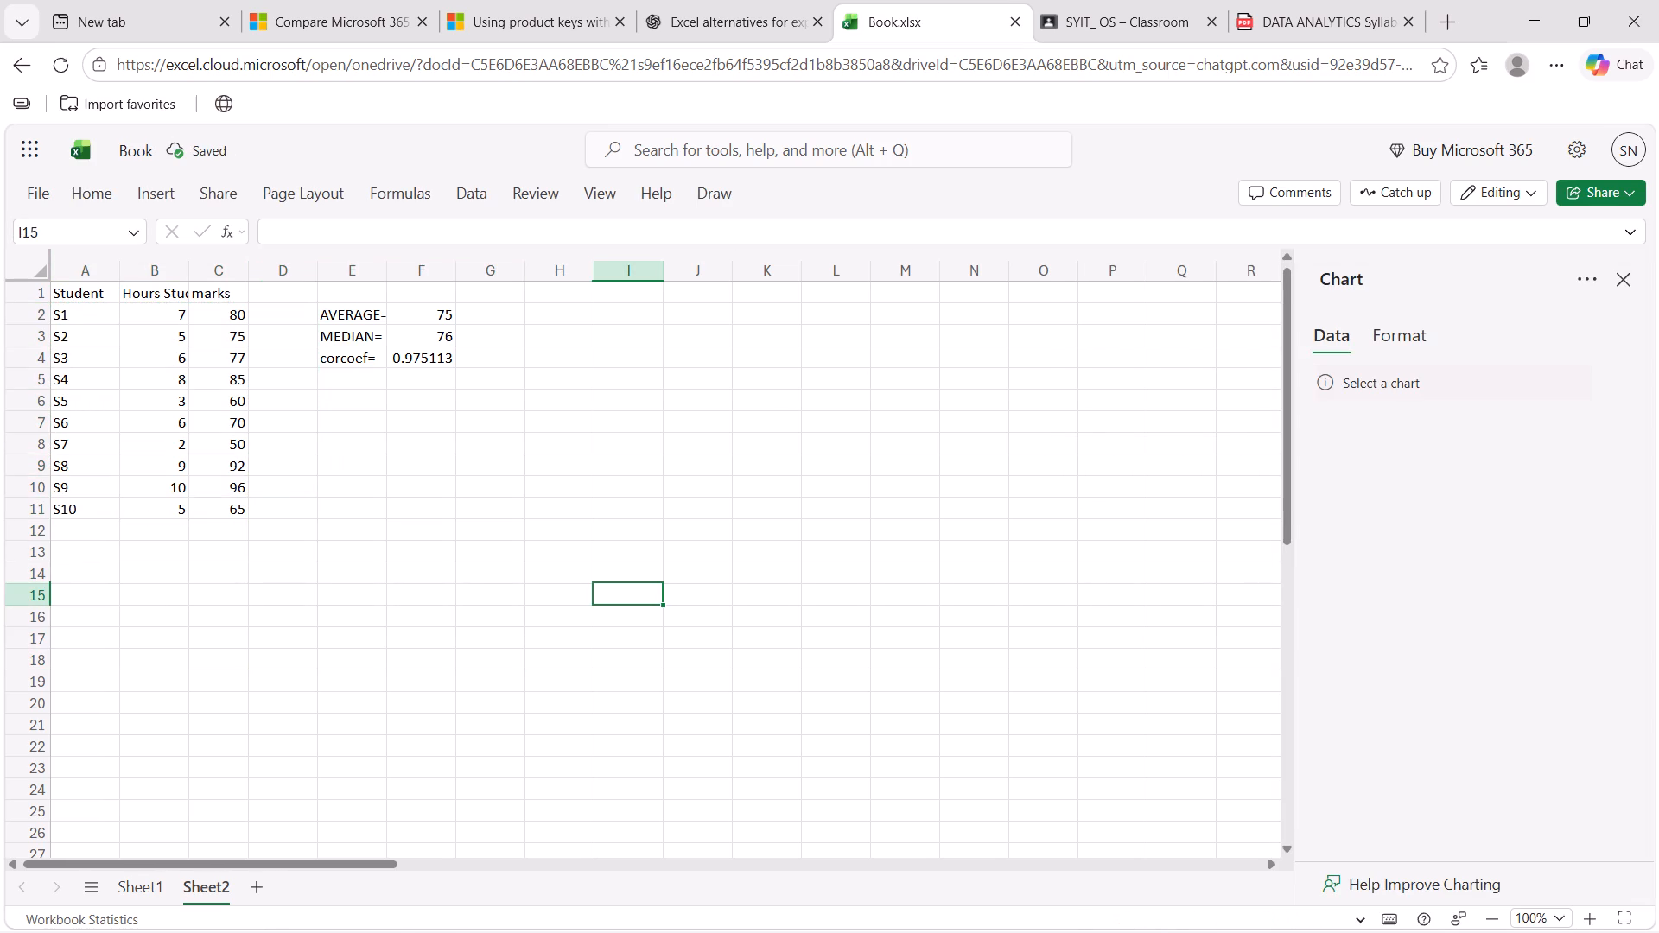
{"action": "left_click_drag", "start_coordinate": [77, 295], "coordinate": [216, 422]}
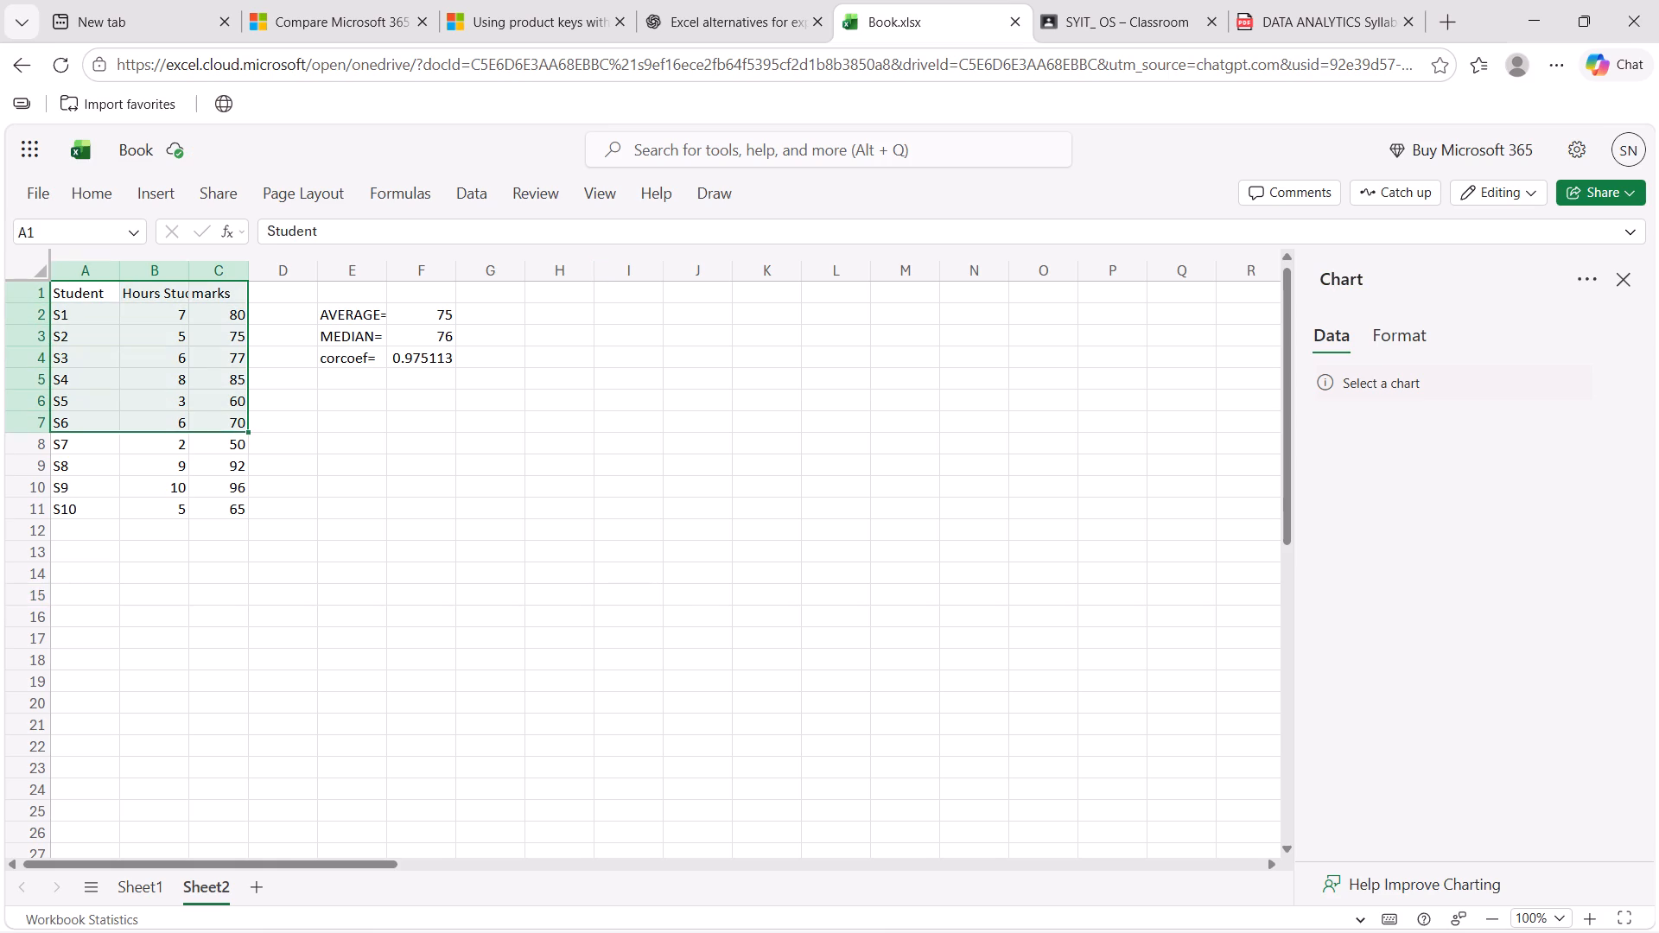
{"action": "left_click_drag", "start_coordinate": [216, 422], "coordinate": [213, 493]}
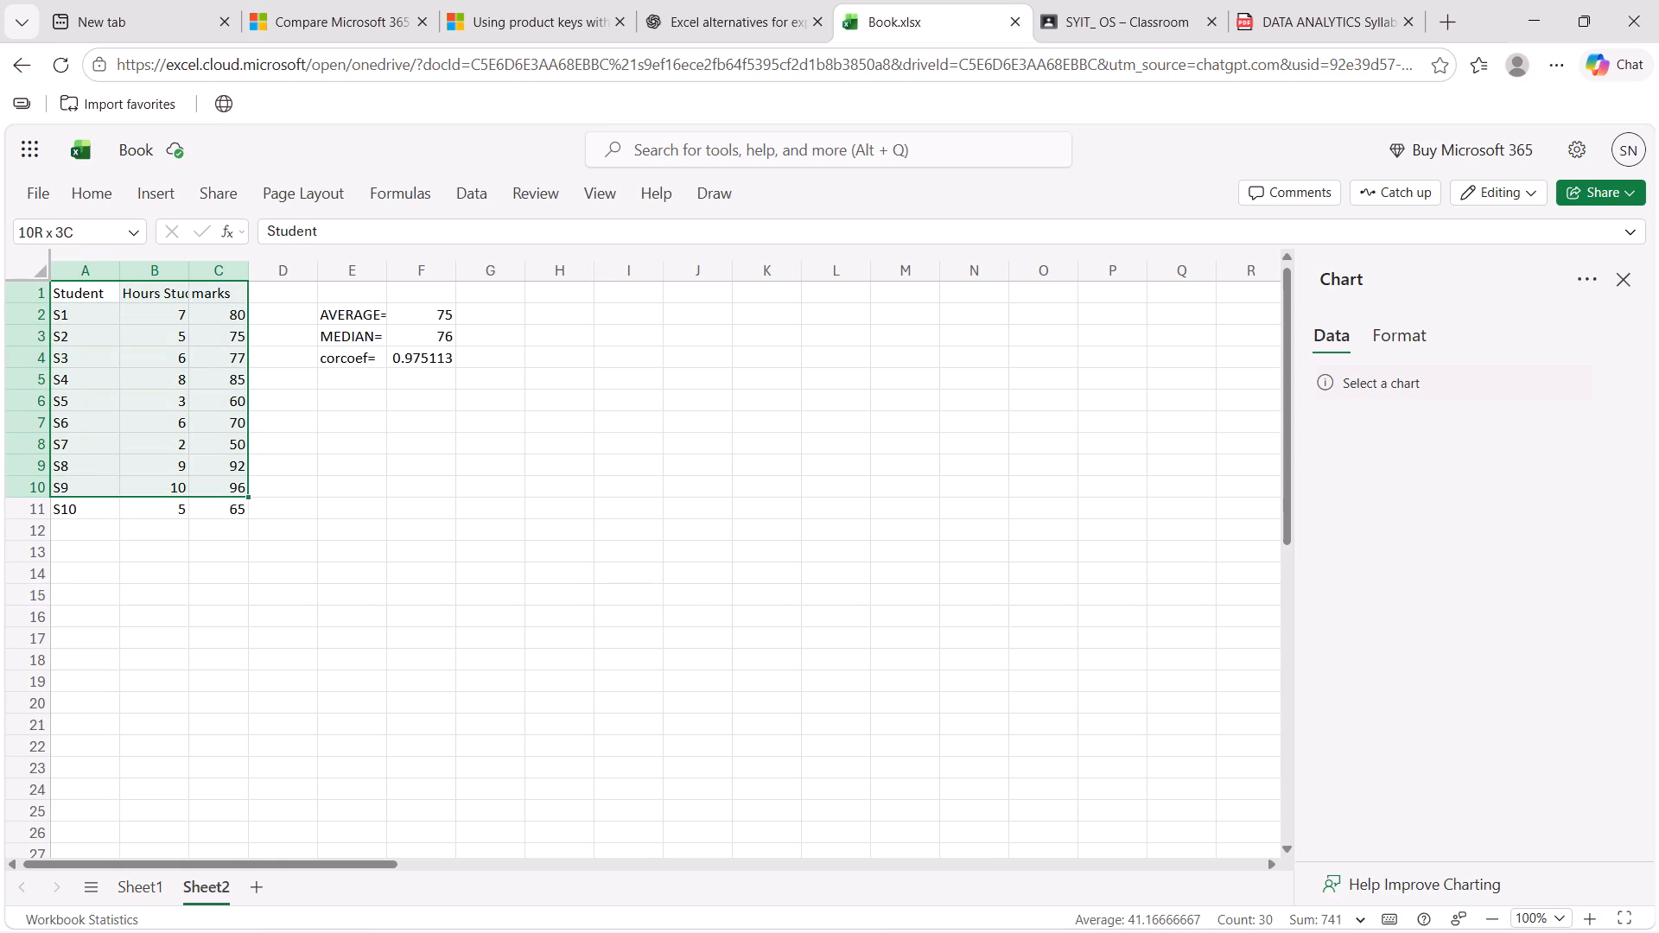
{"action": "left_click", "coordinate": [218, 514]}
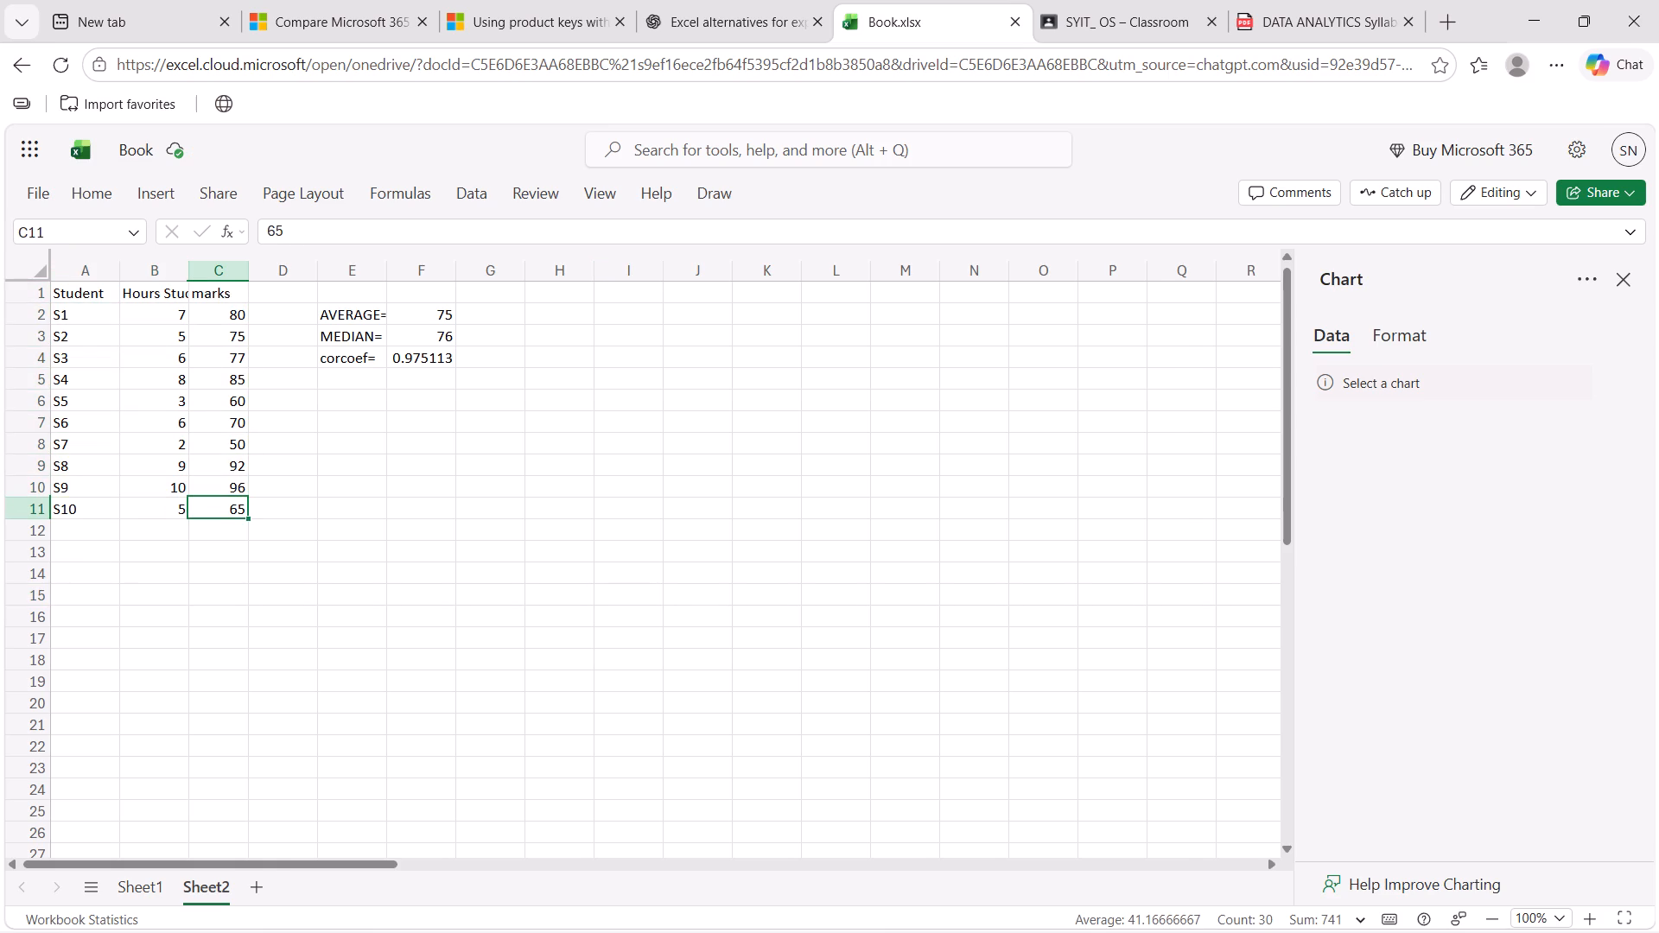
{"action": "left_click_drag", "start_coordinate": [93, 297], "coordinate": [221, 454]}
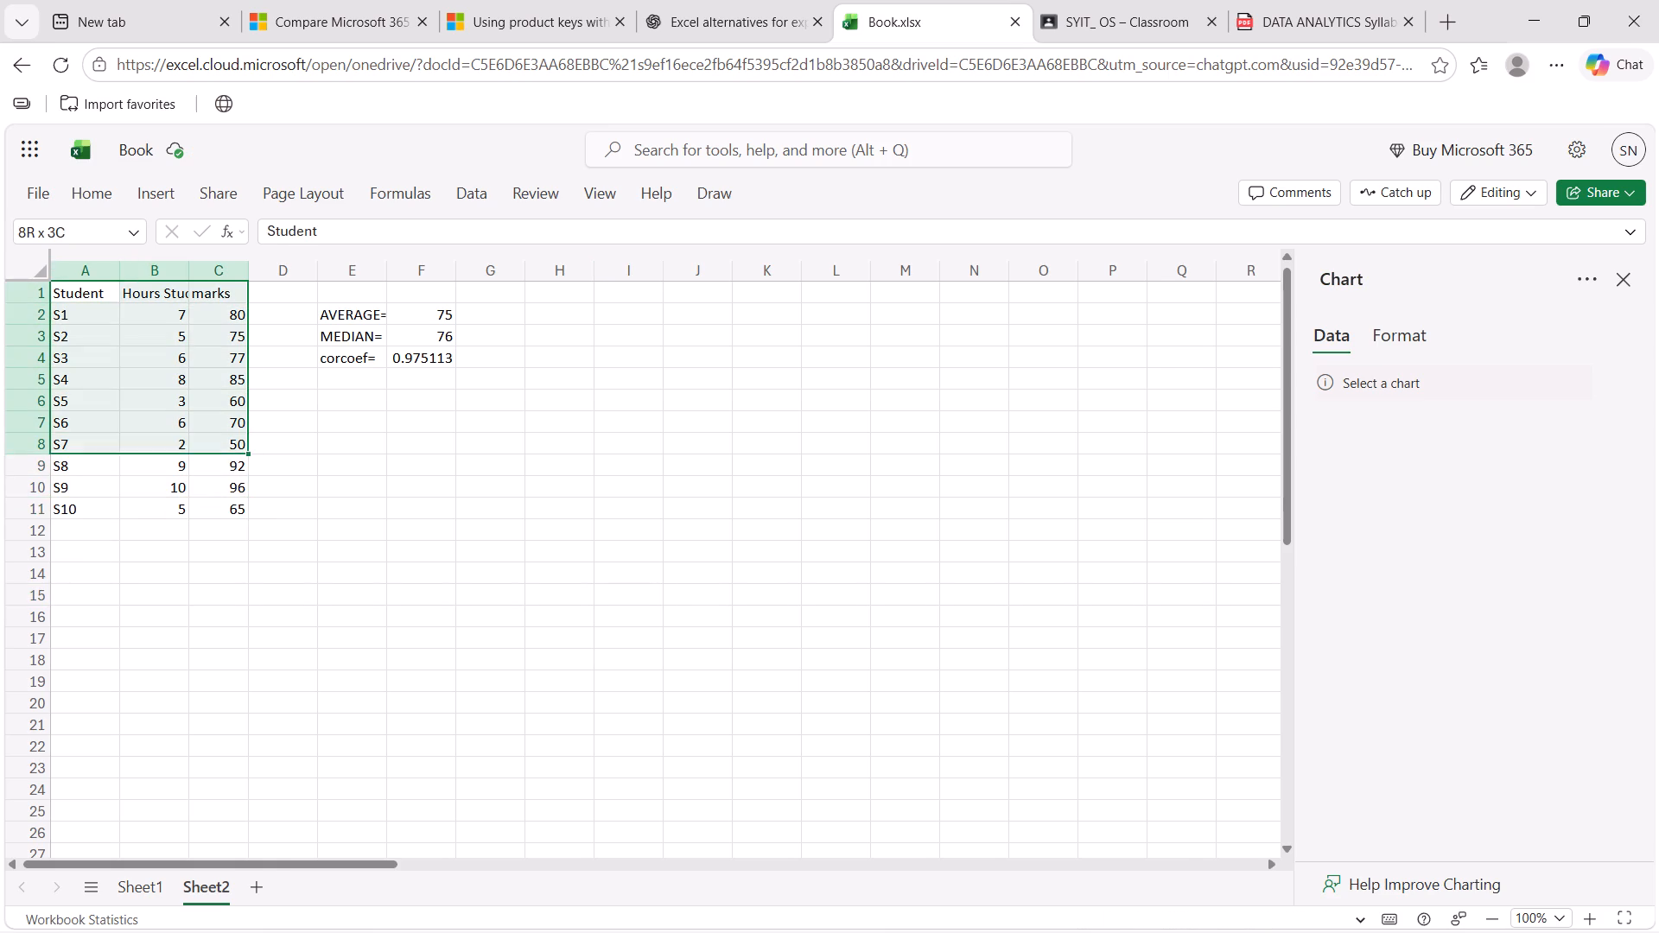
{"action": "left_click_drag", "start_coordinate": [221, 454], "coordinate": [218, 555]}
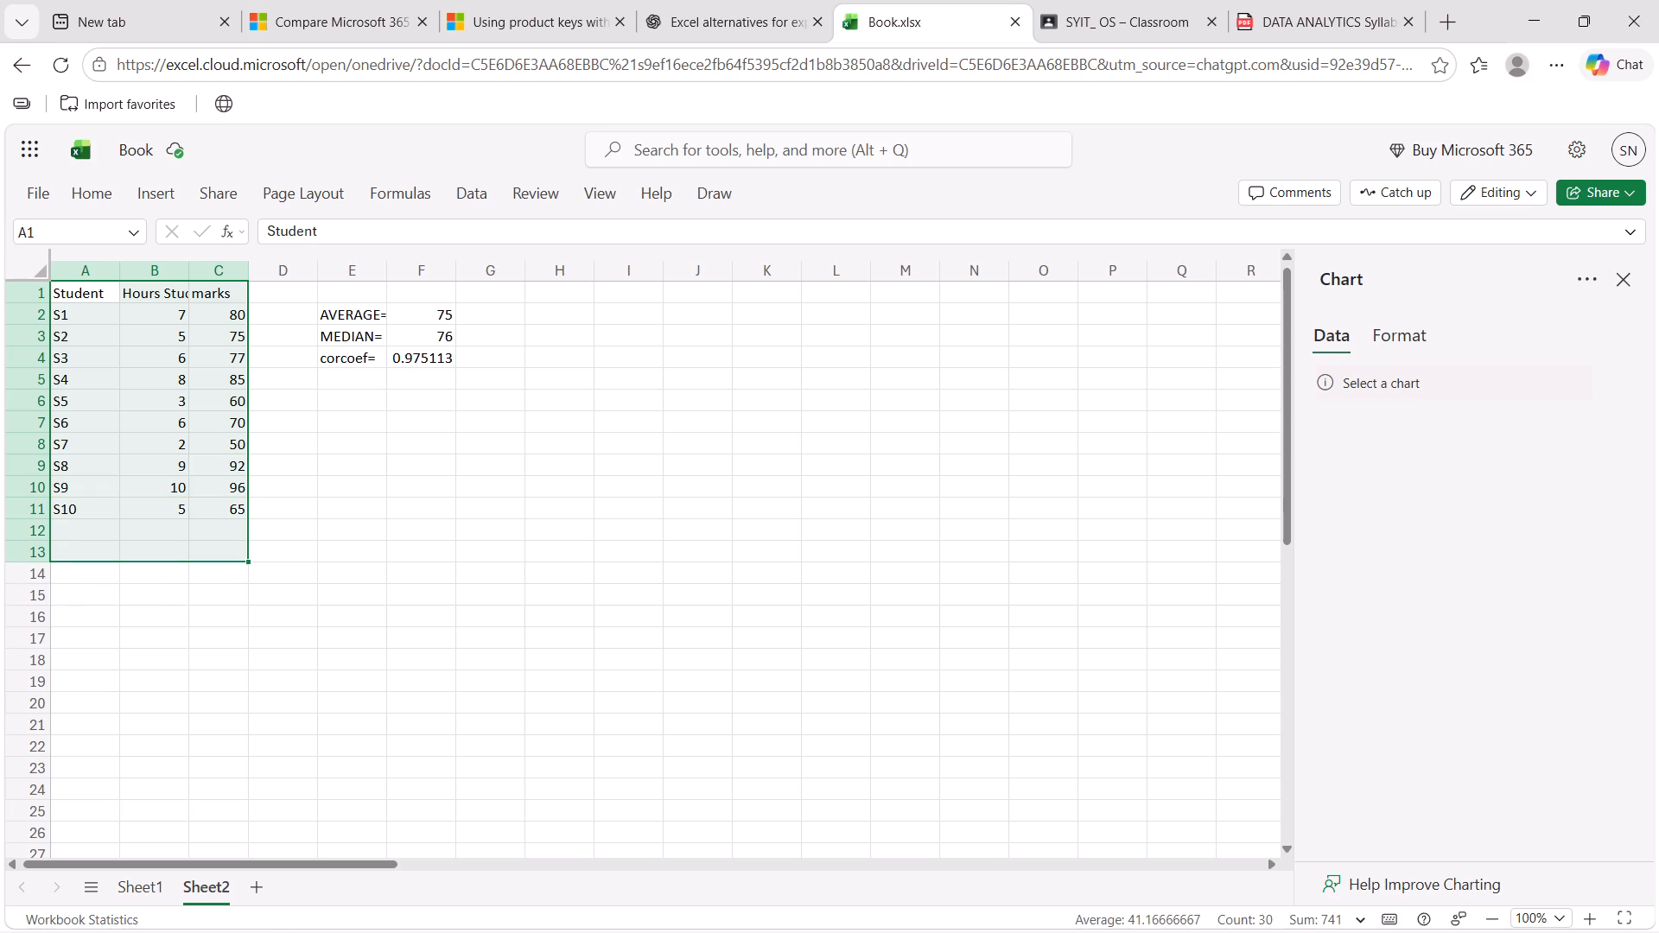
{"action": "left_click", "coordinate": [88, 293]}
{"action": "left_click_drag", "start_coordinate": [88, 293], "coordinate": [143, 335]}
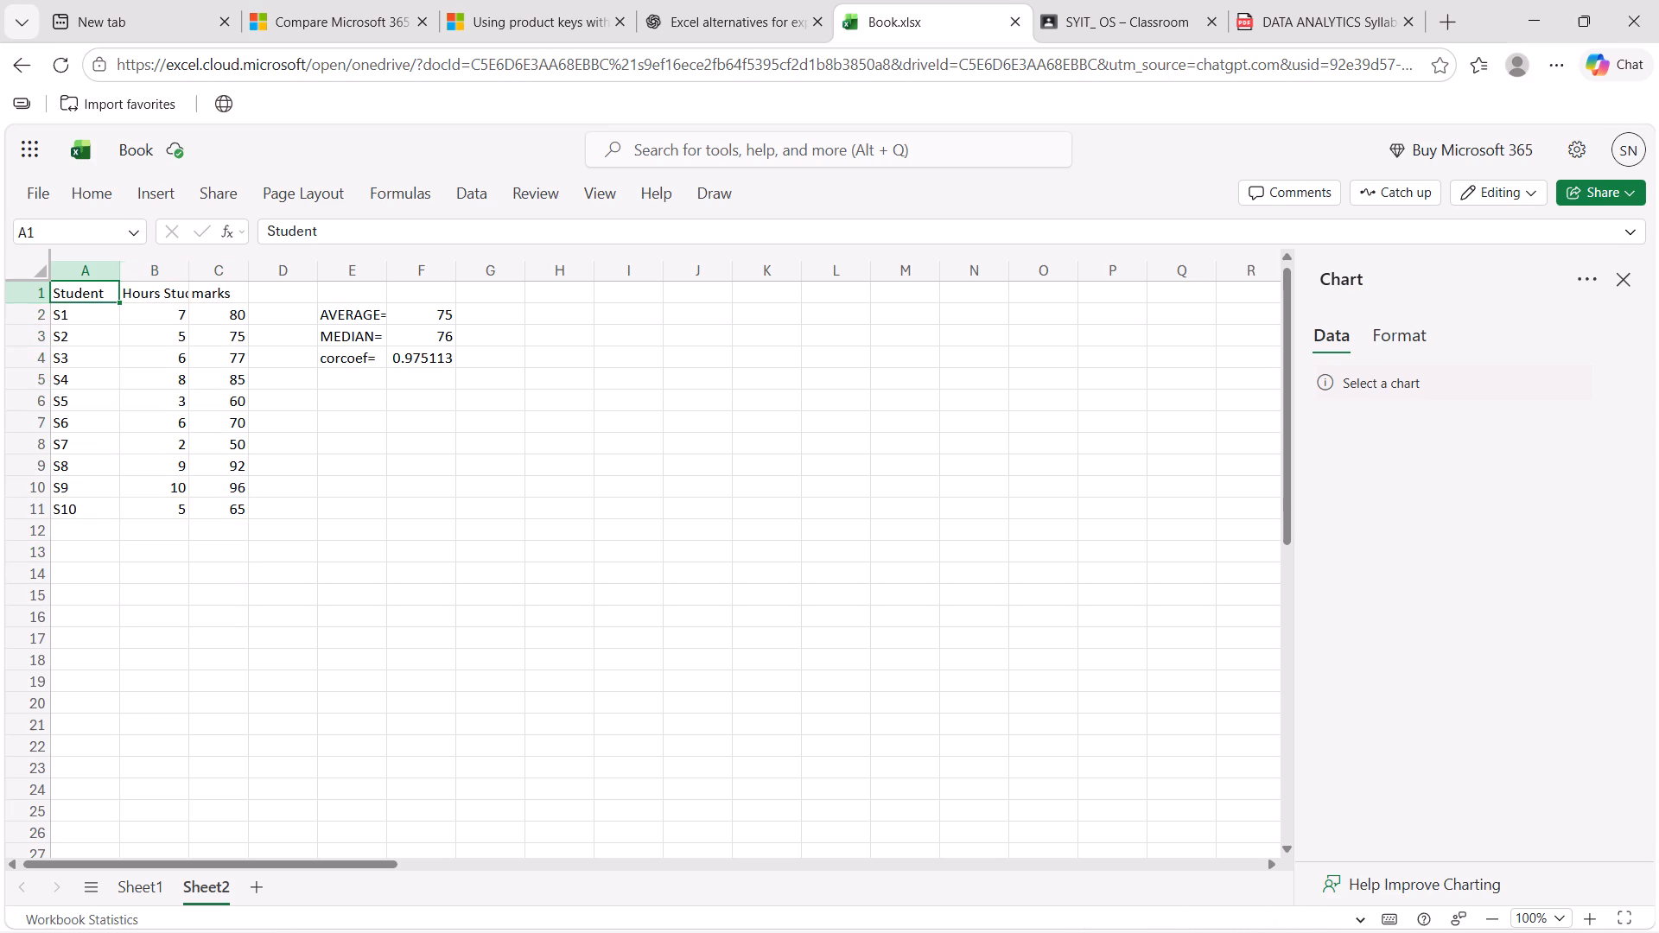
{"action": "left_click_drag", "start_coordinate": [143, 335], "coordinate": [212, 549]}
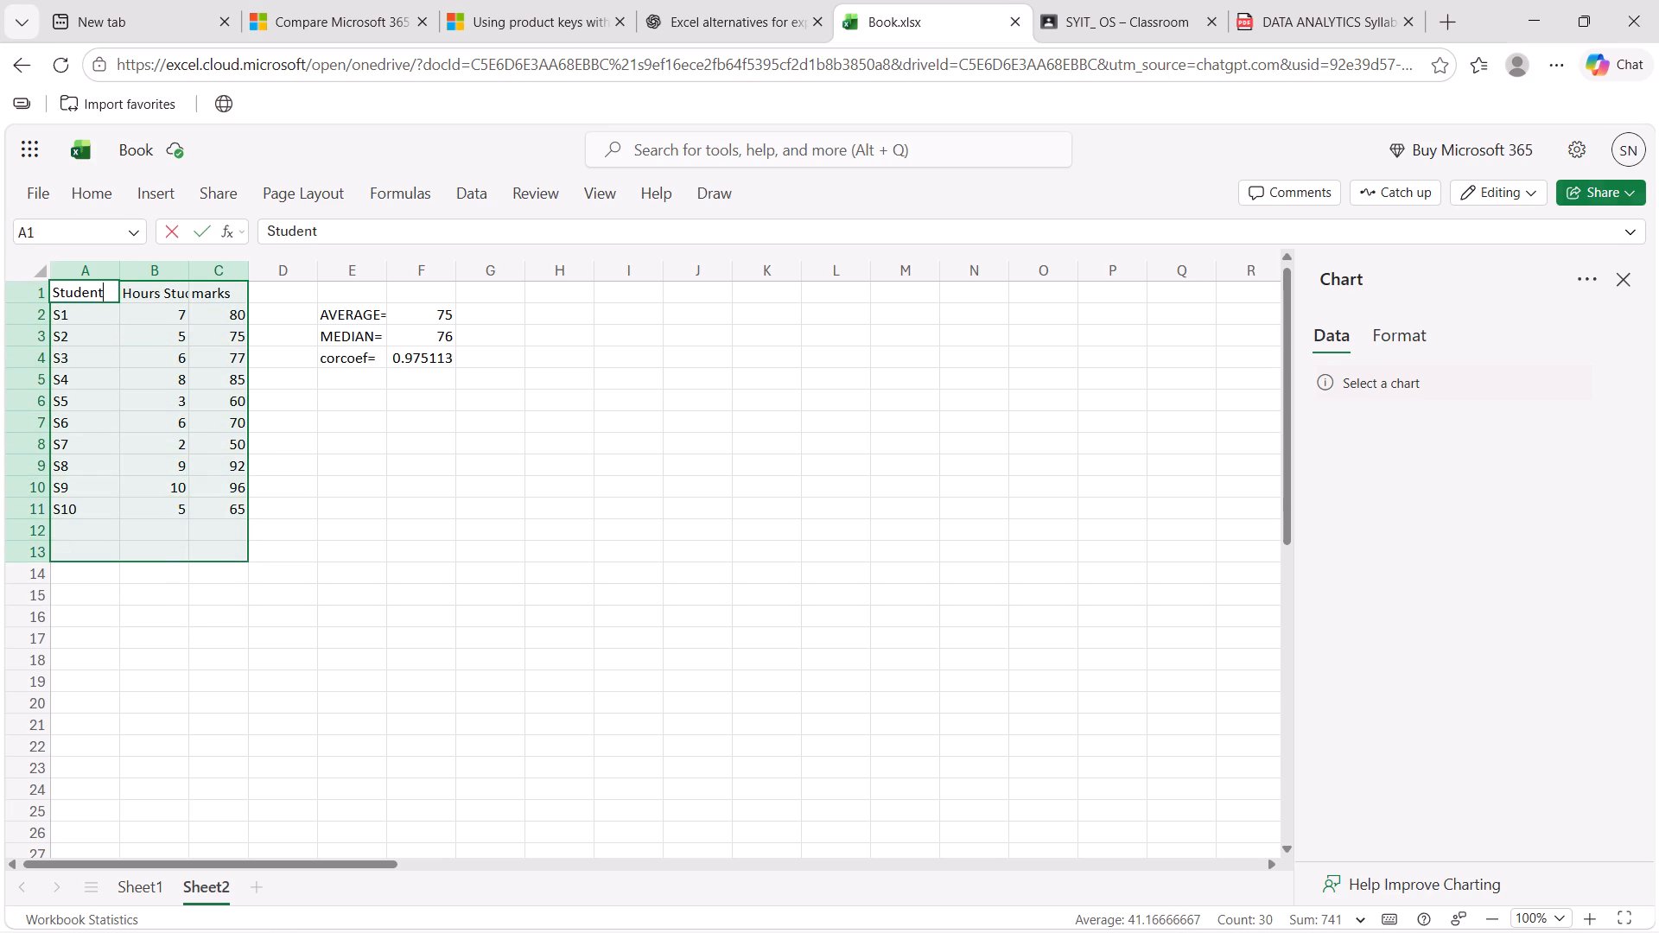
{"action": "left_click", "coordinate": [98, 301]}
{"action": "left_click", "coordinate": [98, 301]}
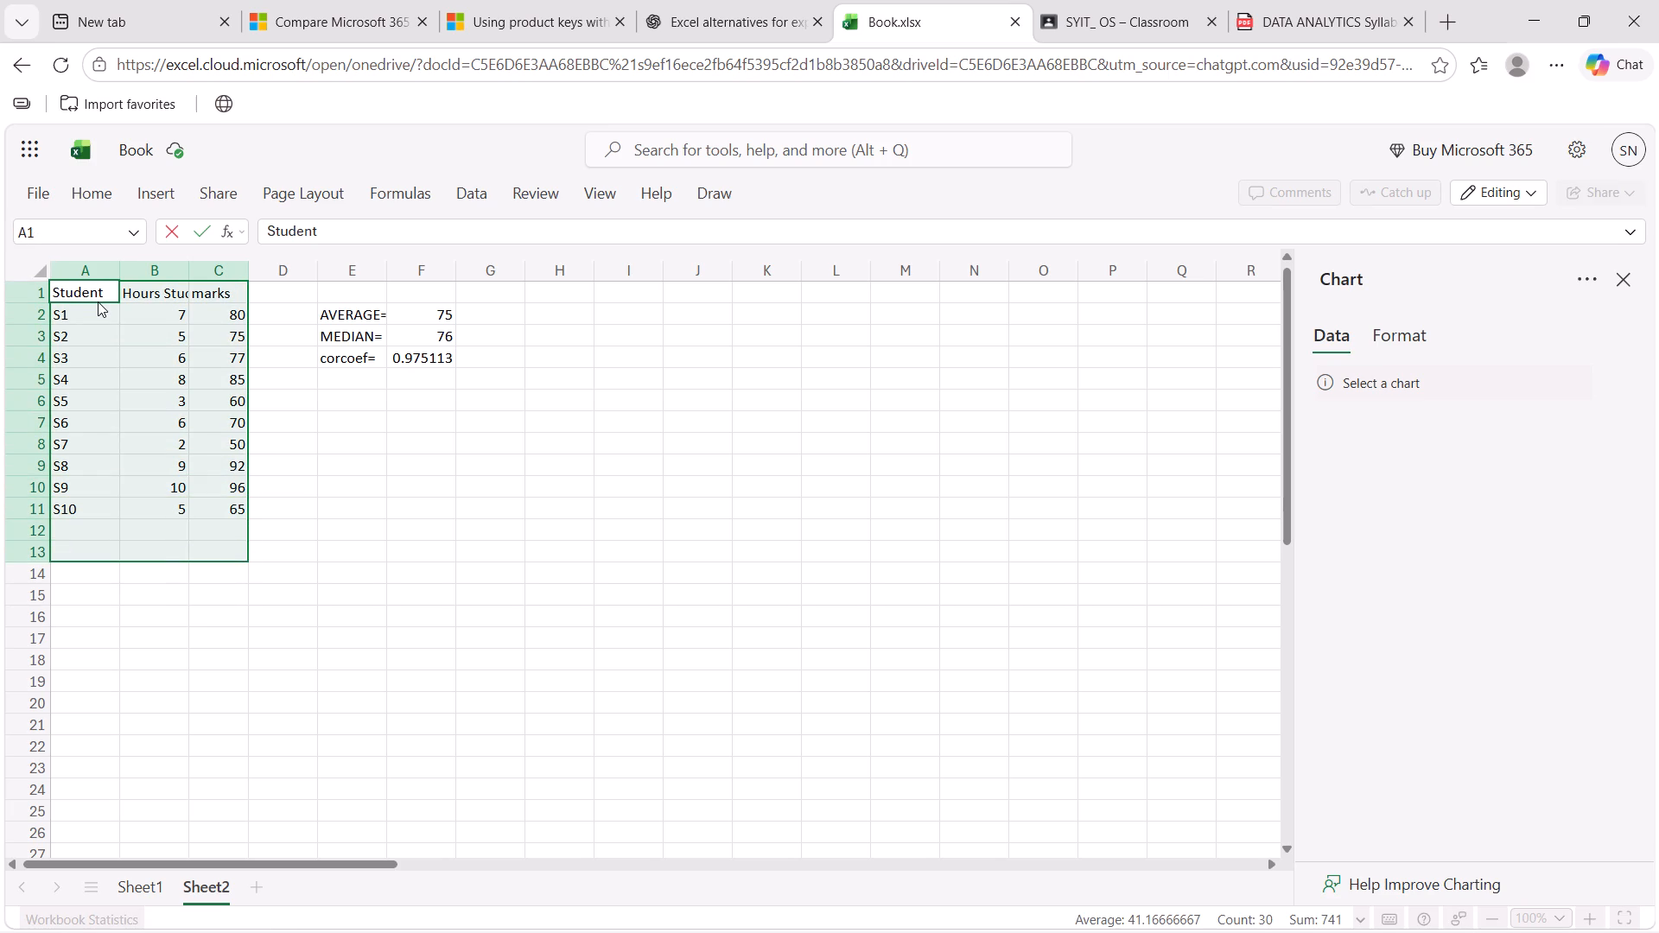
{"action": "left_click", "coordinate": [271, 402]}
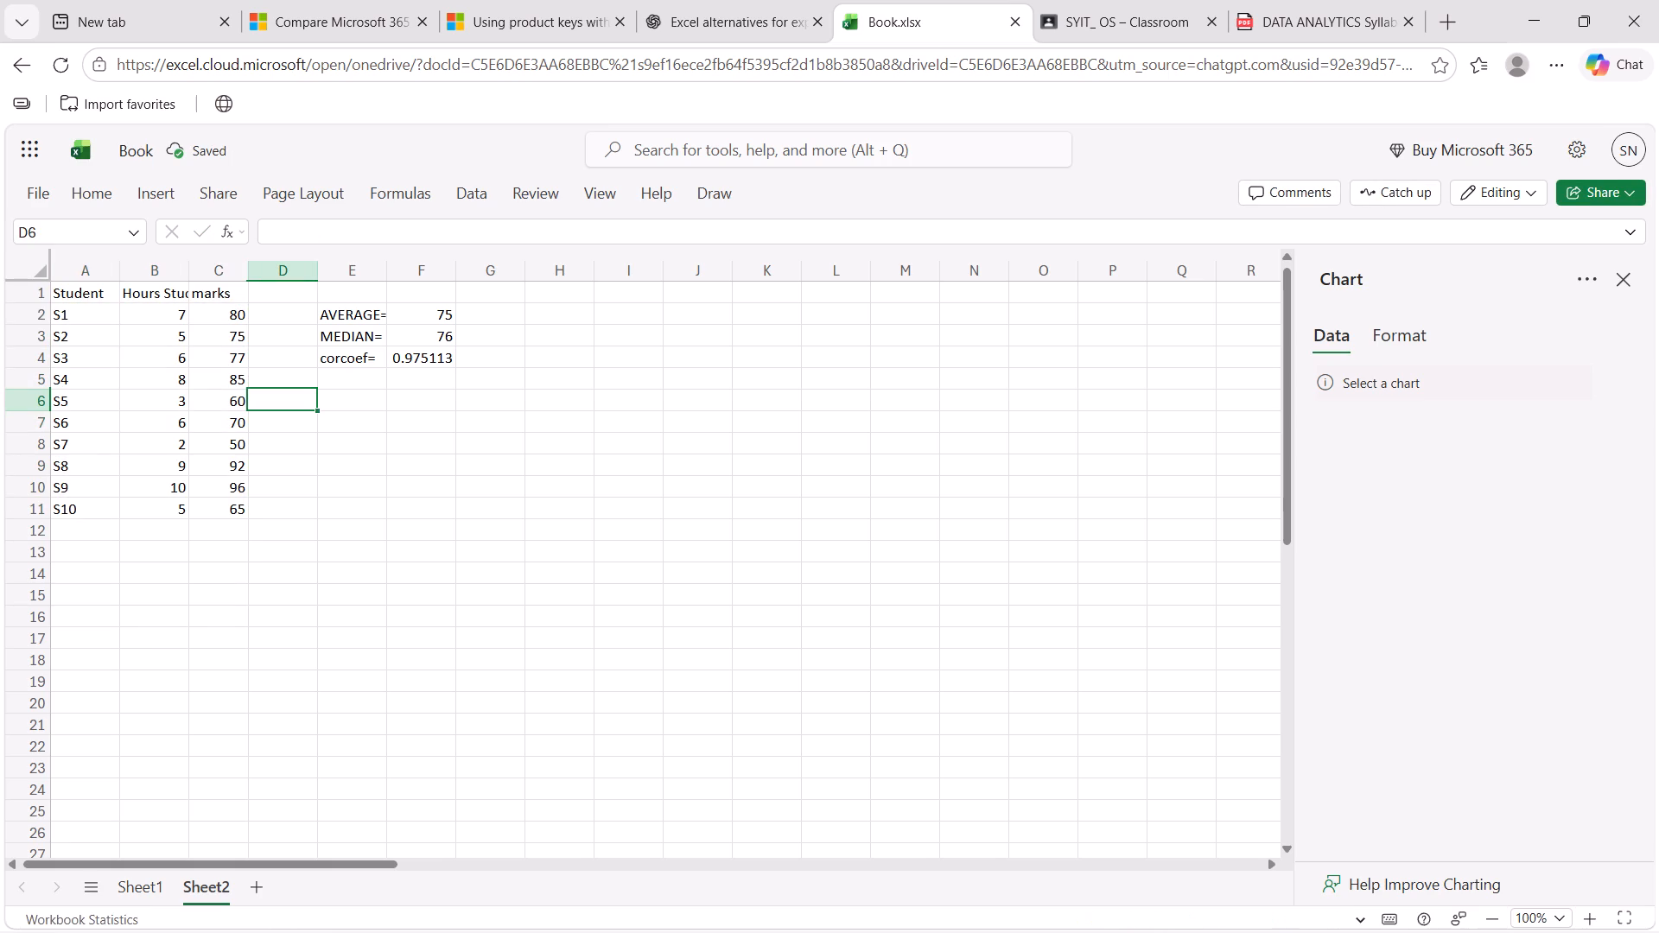
Format the student dataset A1:C11 on Sheet2 as a table with headers, using the blue Table Style Medium 9.
{"action": "left_click_drag", "start_coordinate": [105, 294], "coordinate": [219, 397]}
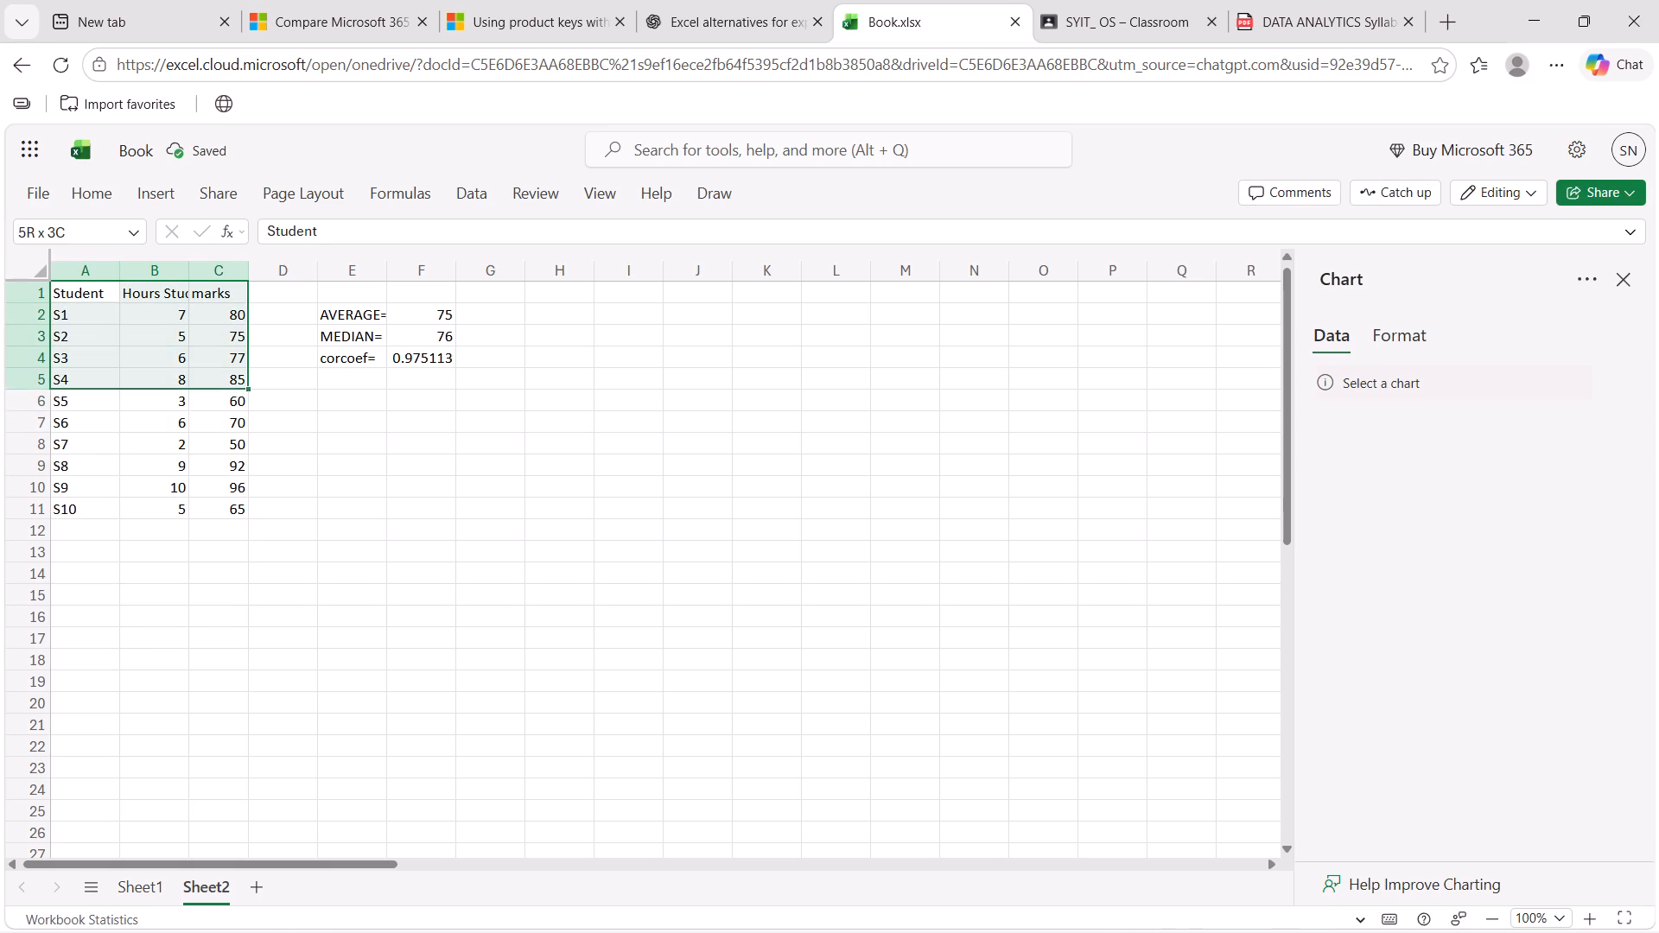
{"action": "left_click_drag", "start_coordinate": [219, 397], "coordinate": [203, 497]}
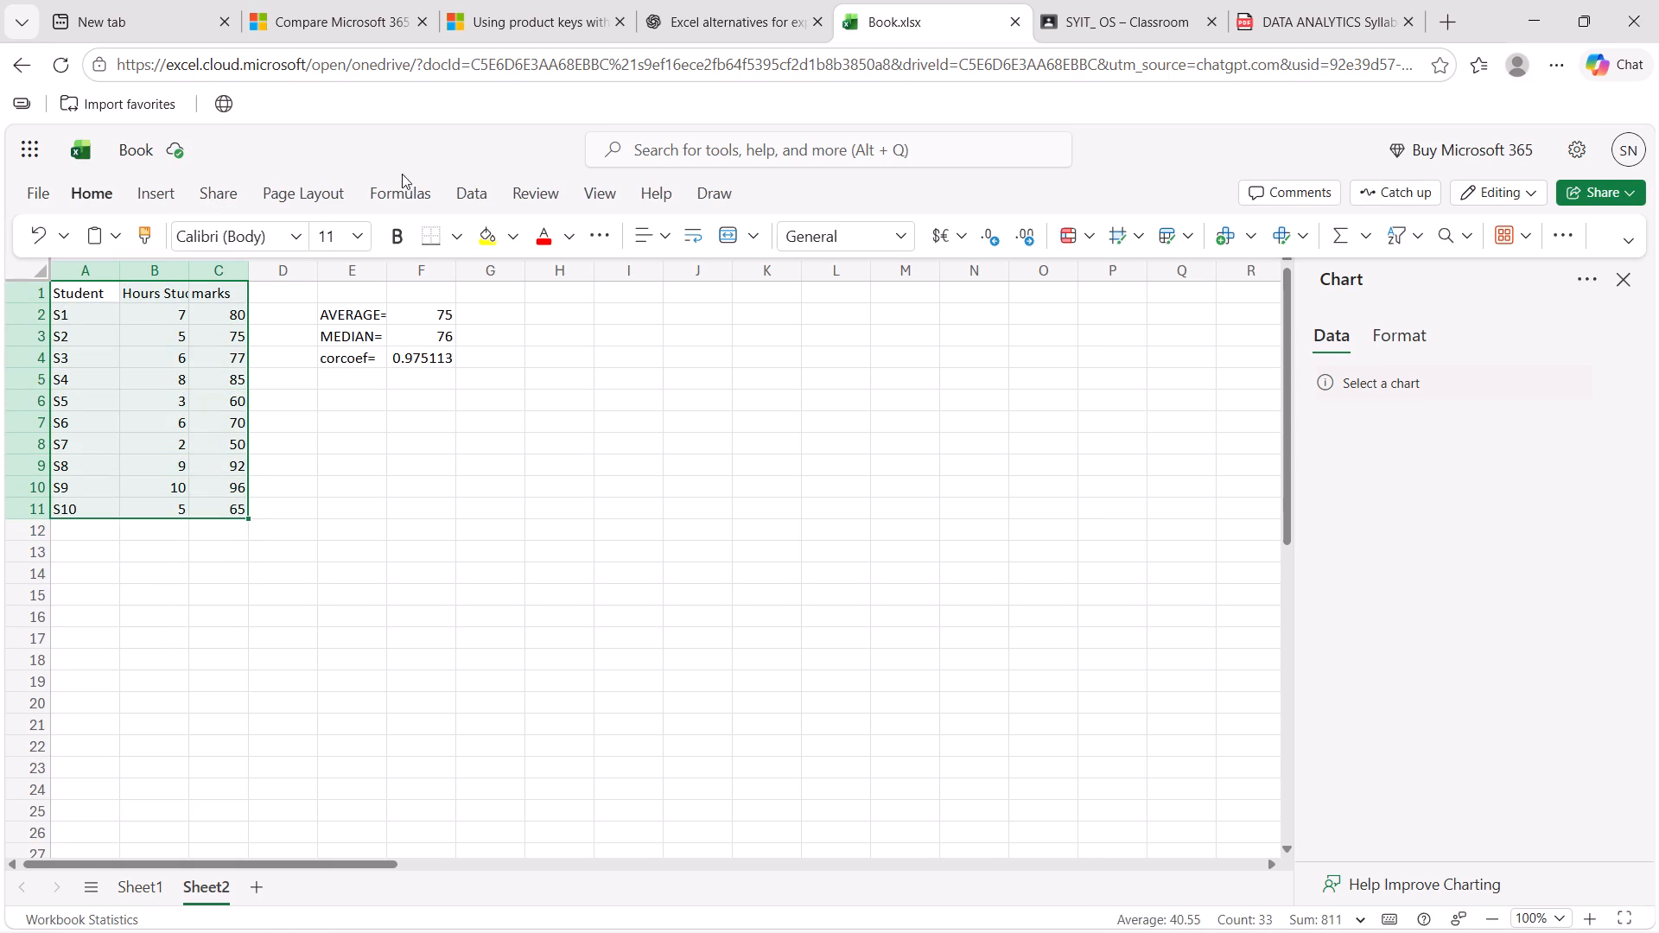
{"action": "left_click", "coordinate": [1103, 9]}
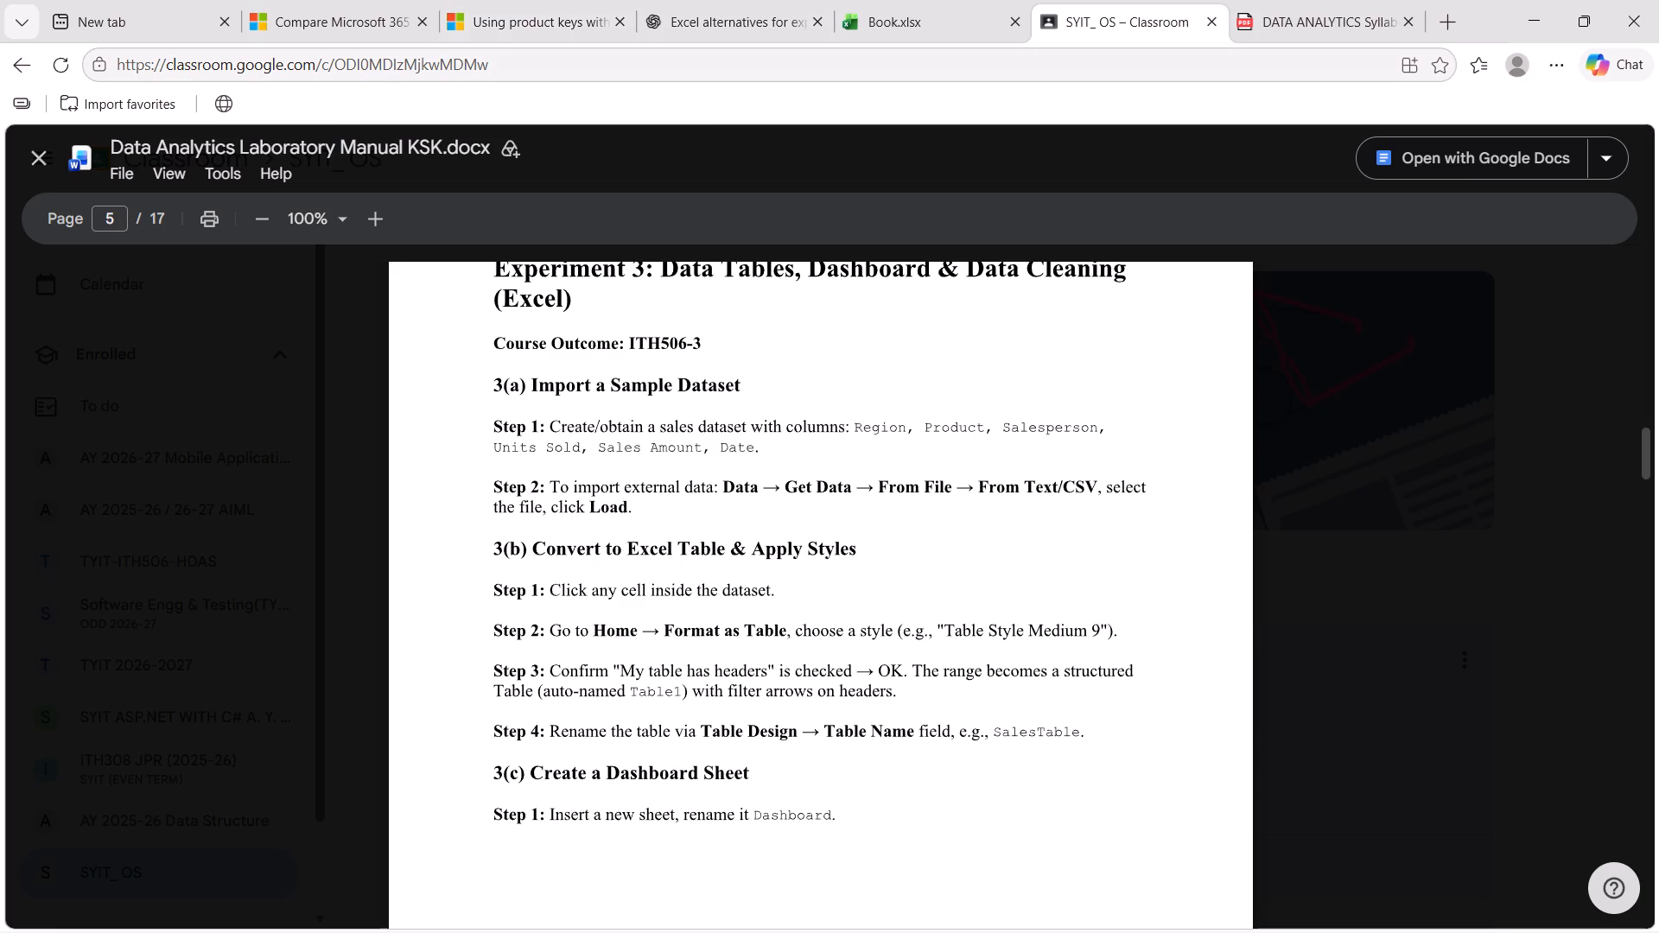
{"action": "left_click", "coordinate": [899, 22]}
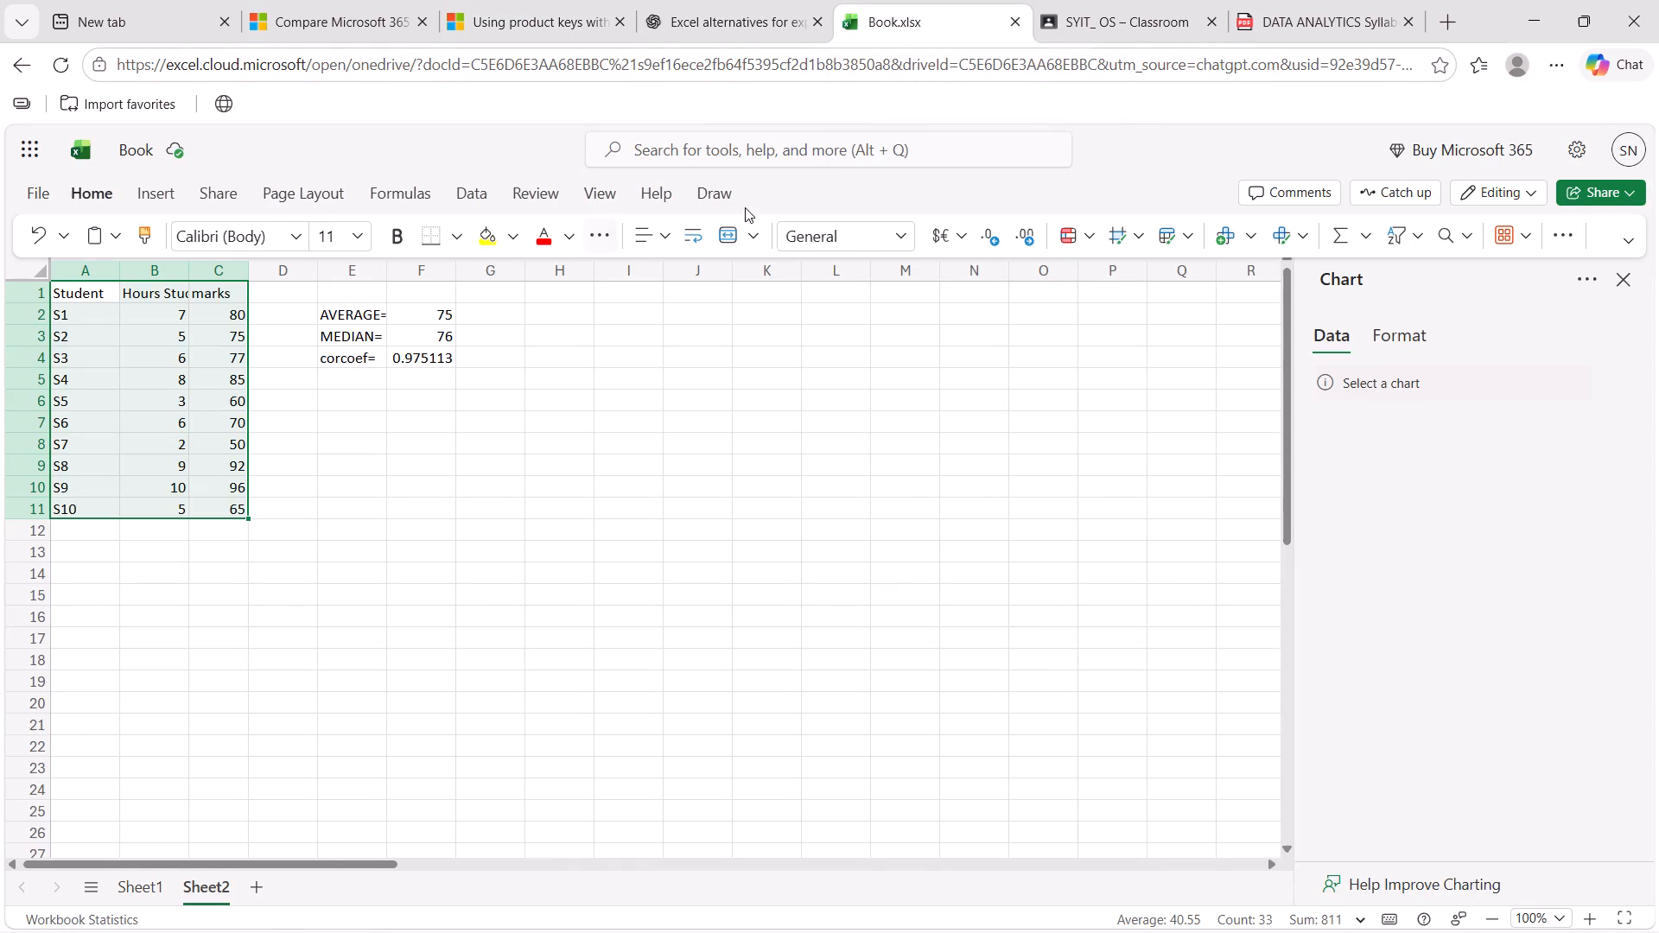
{"action": "left_click", "coordinate": [1176, 232]}
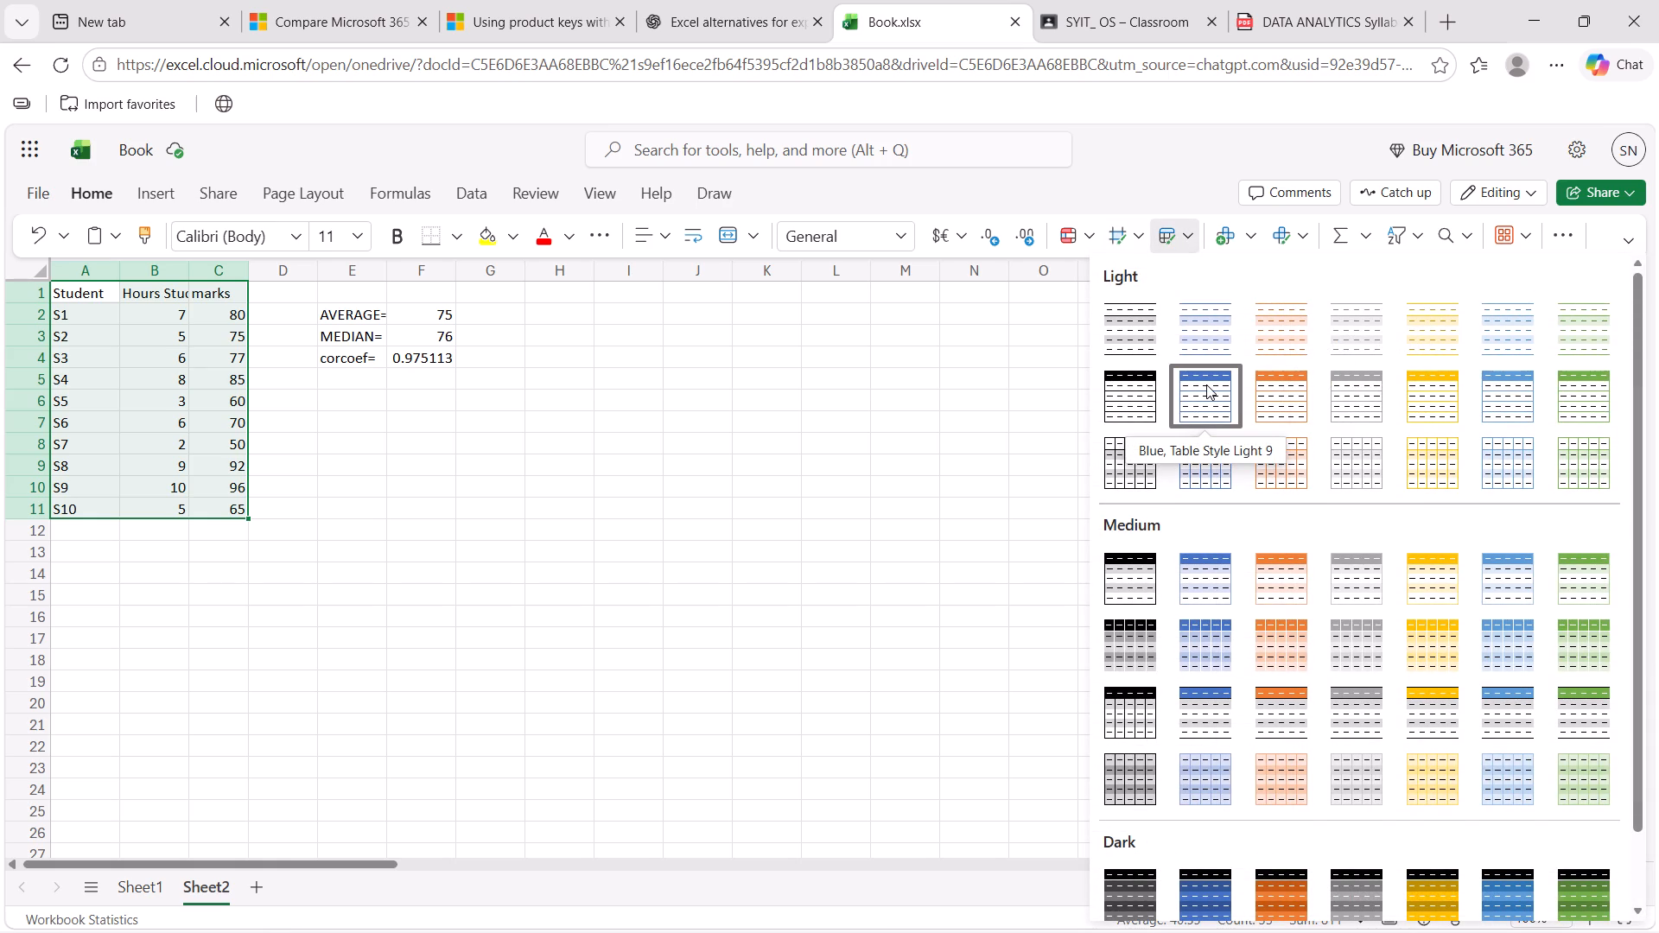
{"action": "left_click", "coordinate": [1192, 656]}
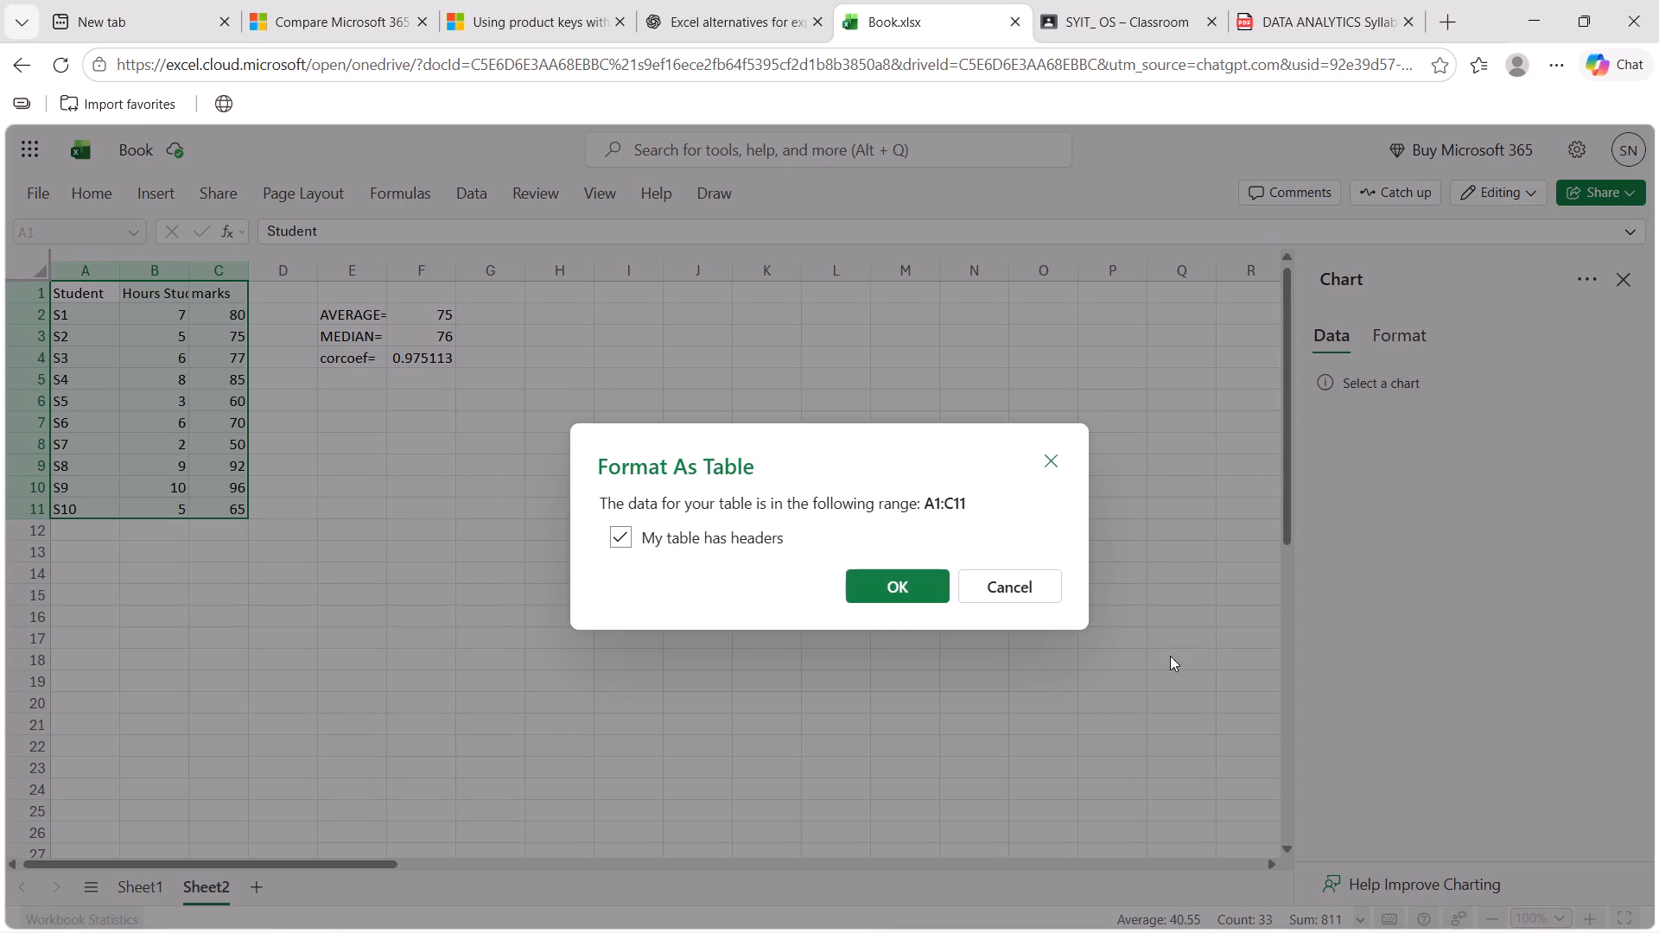
{"action": "left_click", "coordinate": [911, 577]}
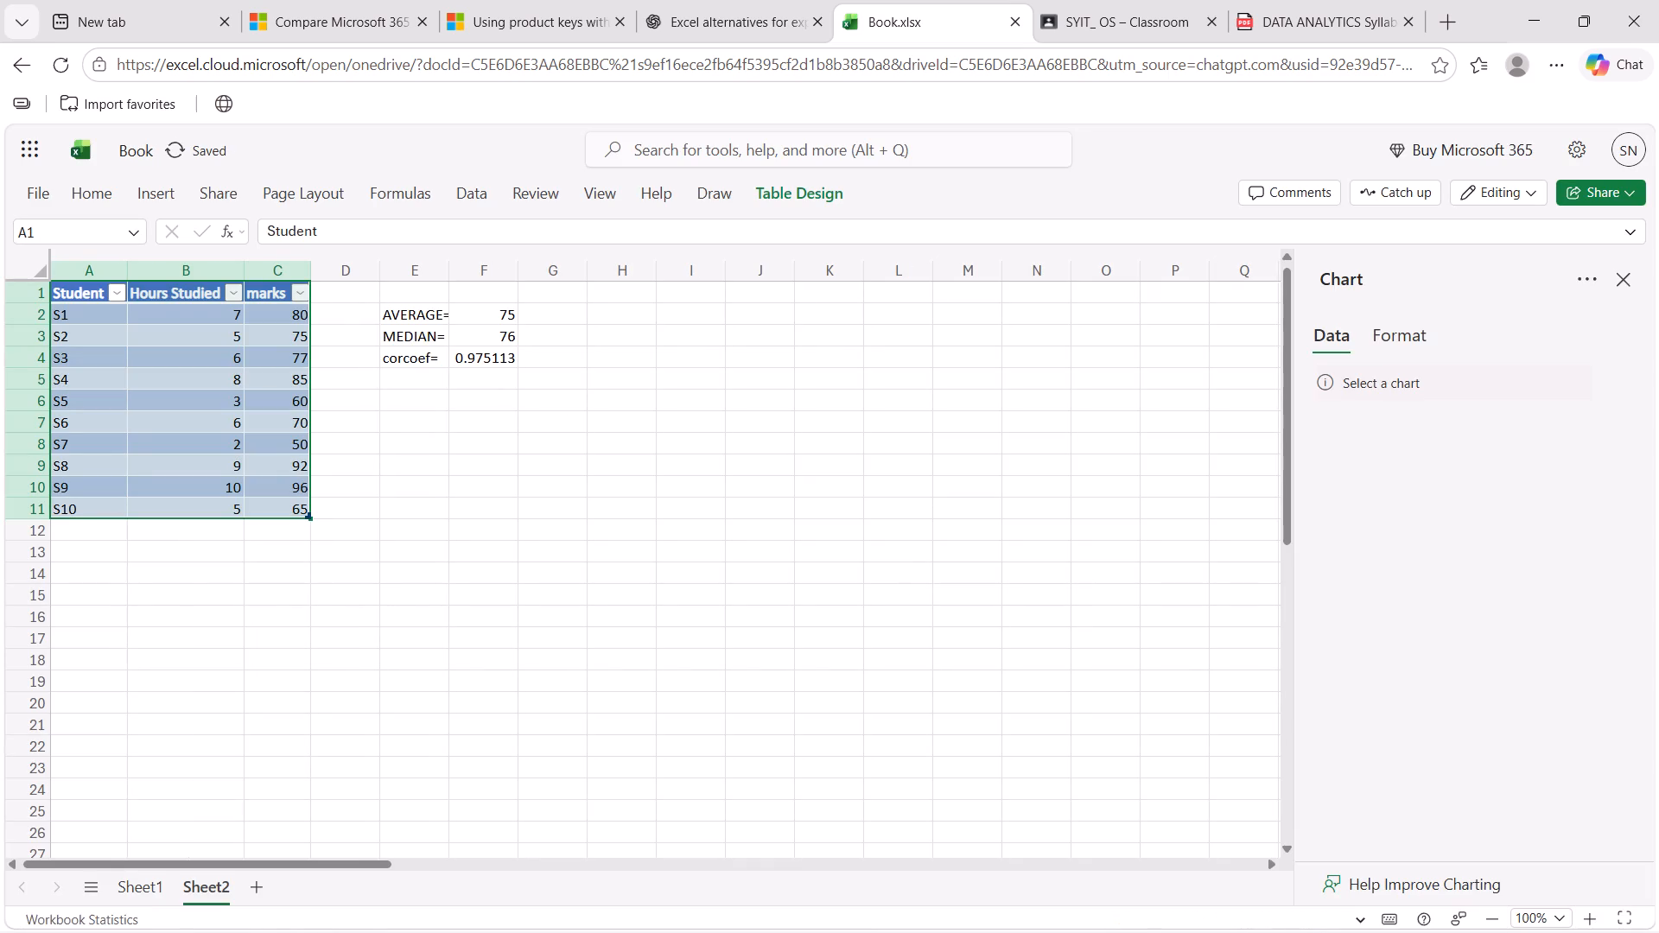
{"action": "left_click", "coordinate": [547, 630]}
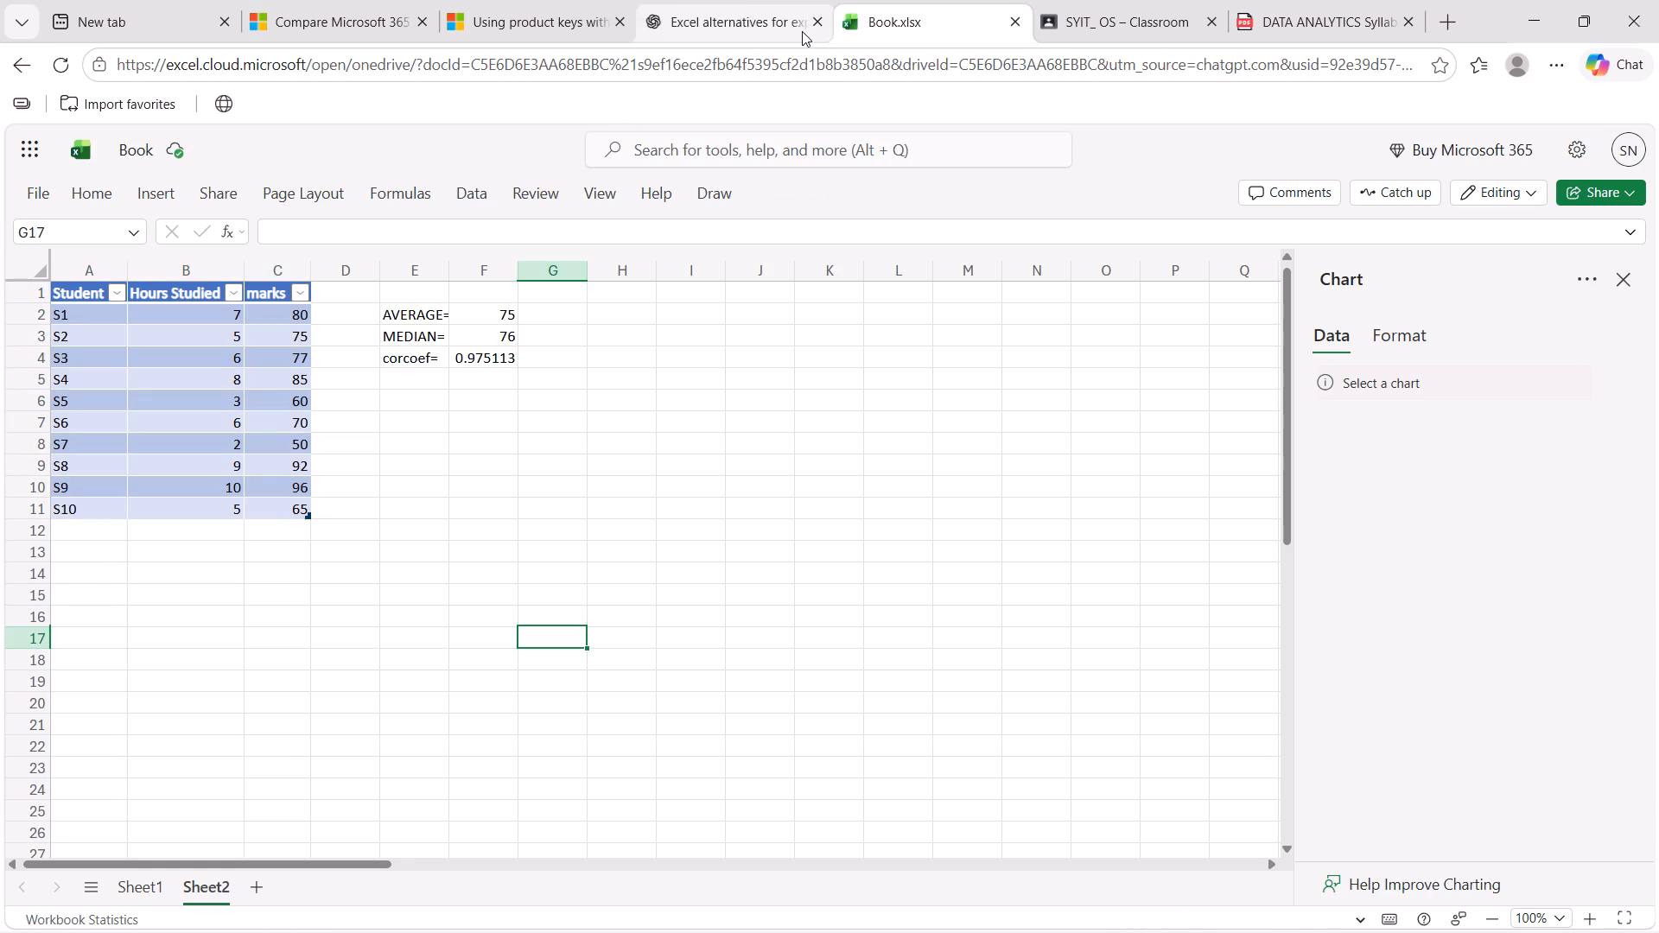
{"action": "left_click", "coordinate": [1093, 1]}
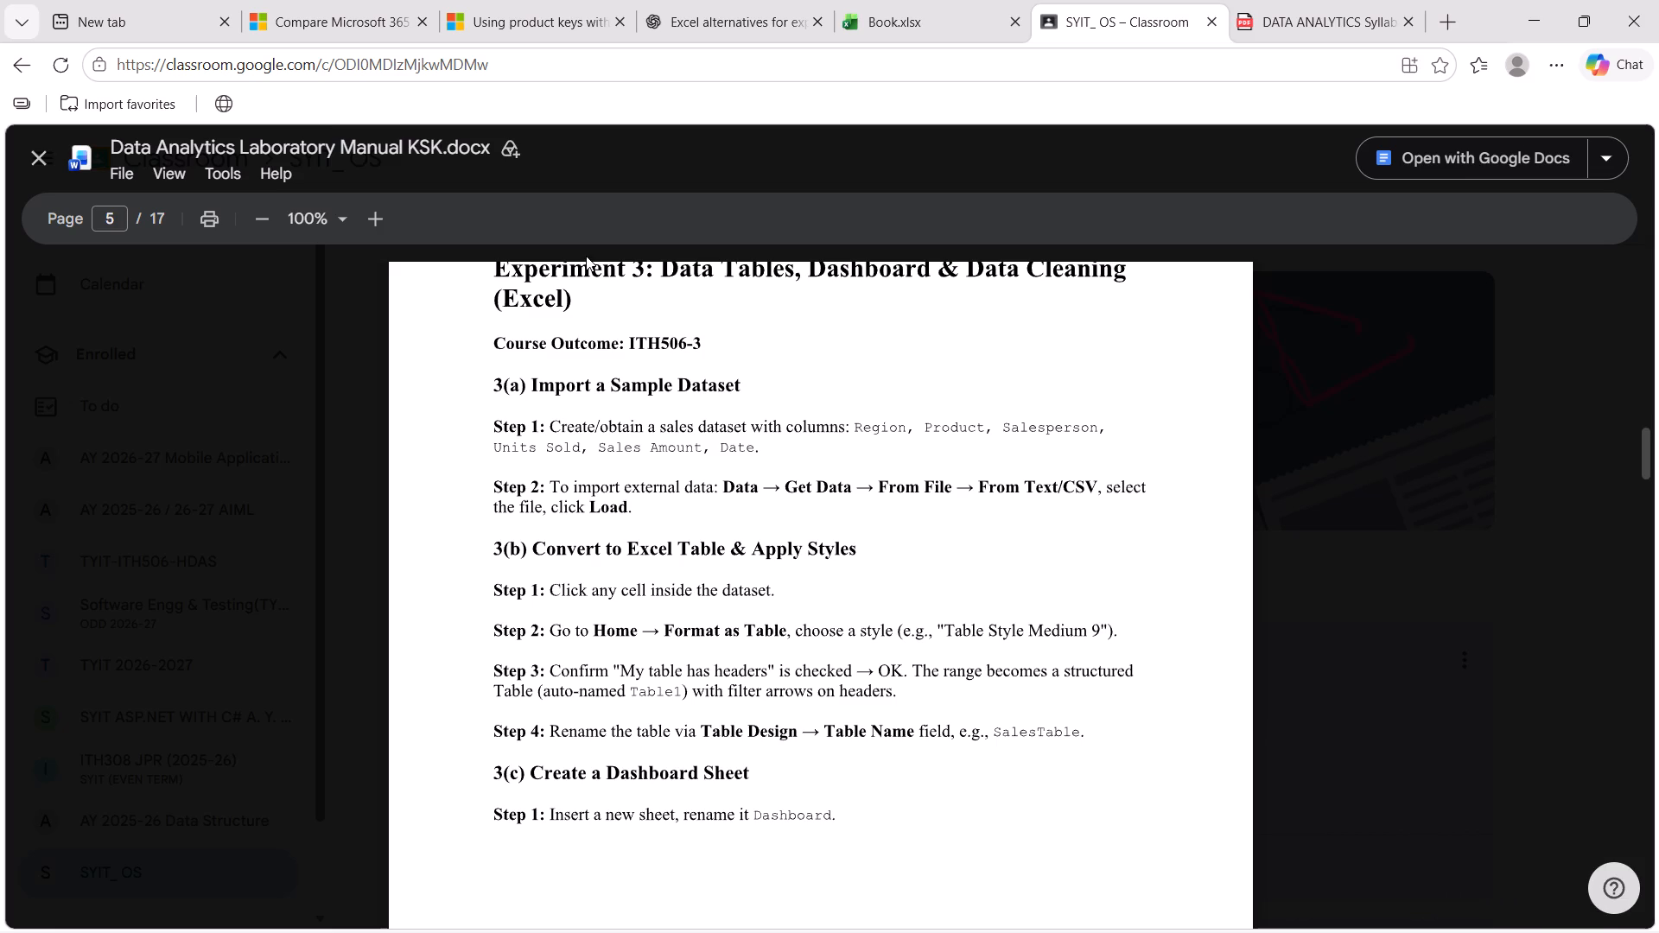
{"action": "left_click", "coordinate": [895, 18]}
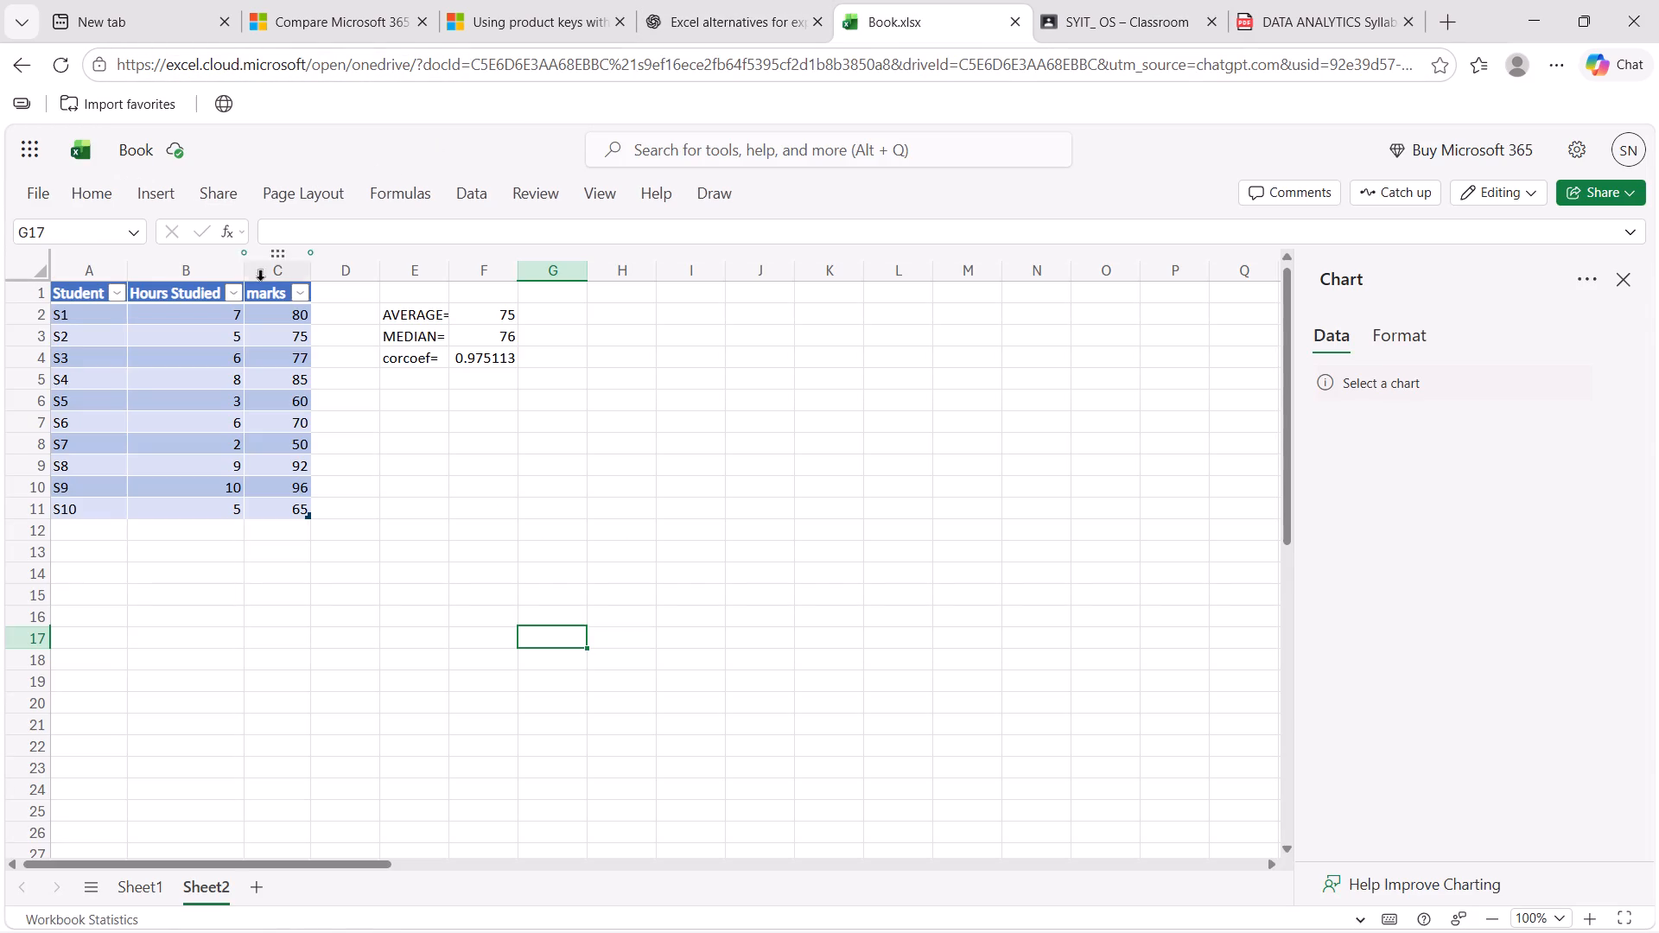
{"action": "left_click", "coordinate": [173, 359]}
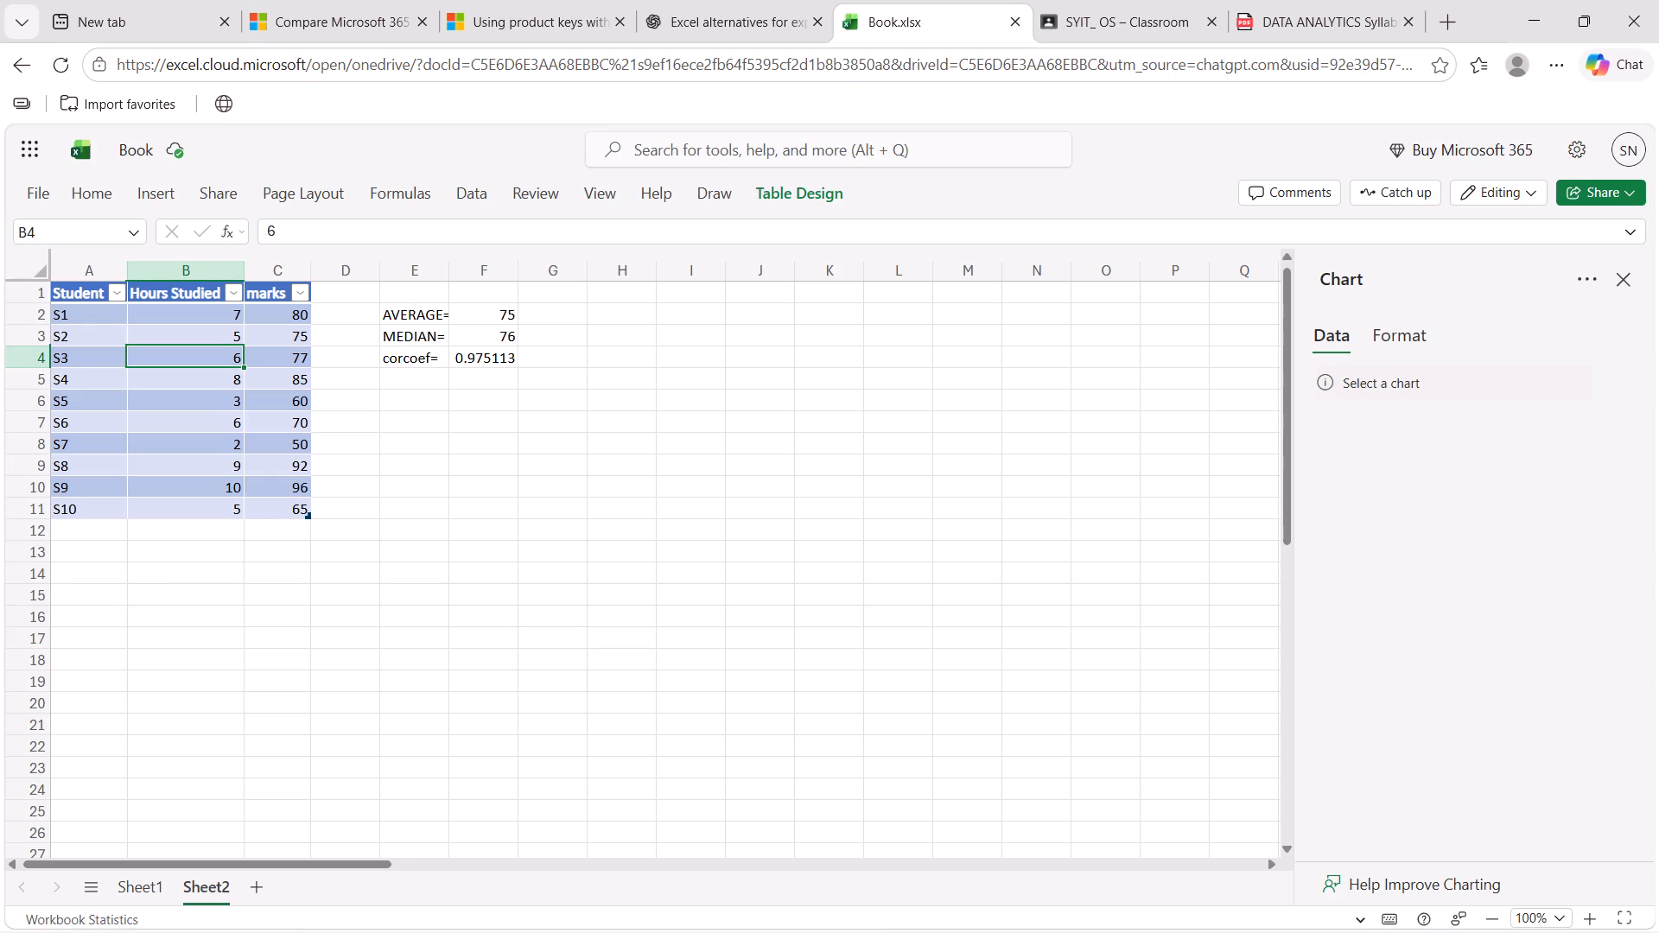
{"action": "left_click", "coordinate": [388, 434]}
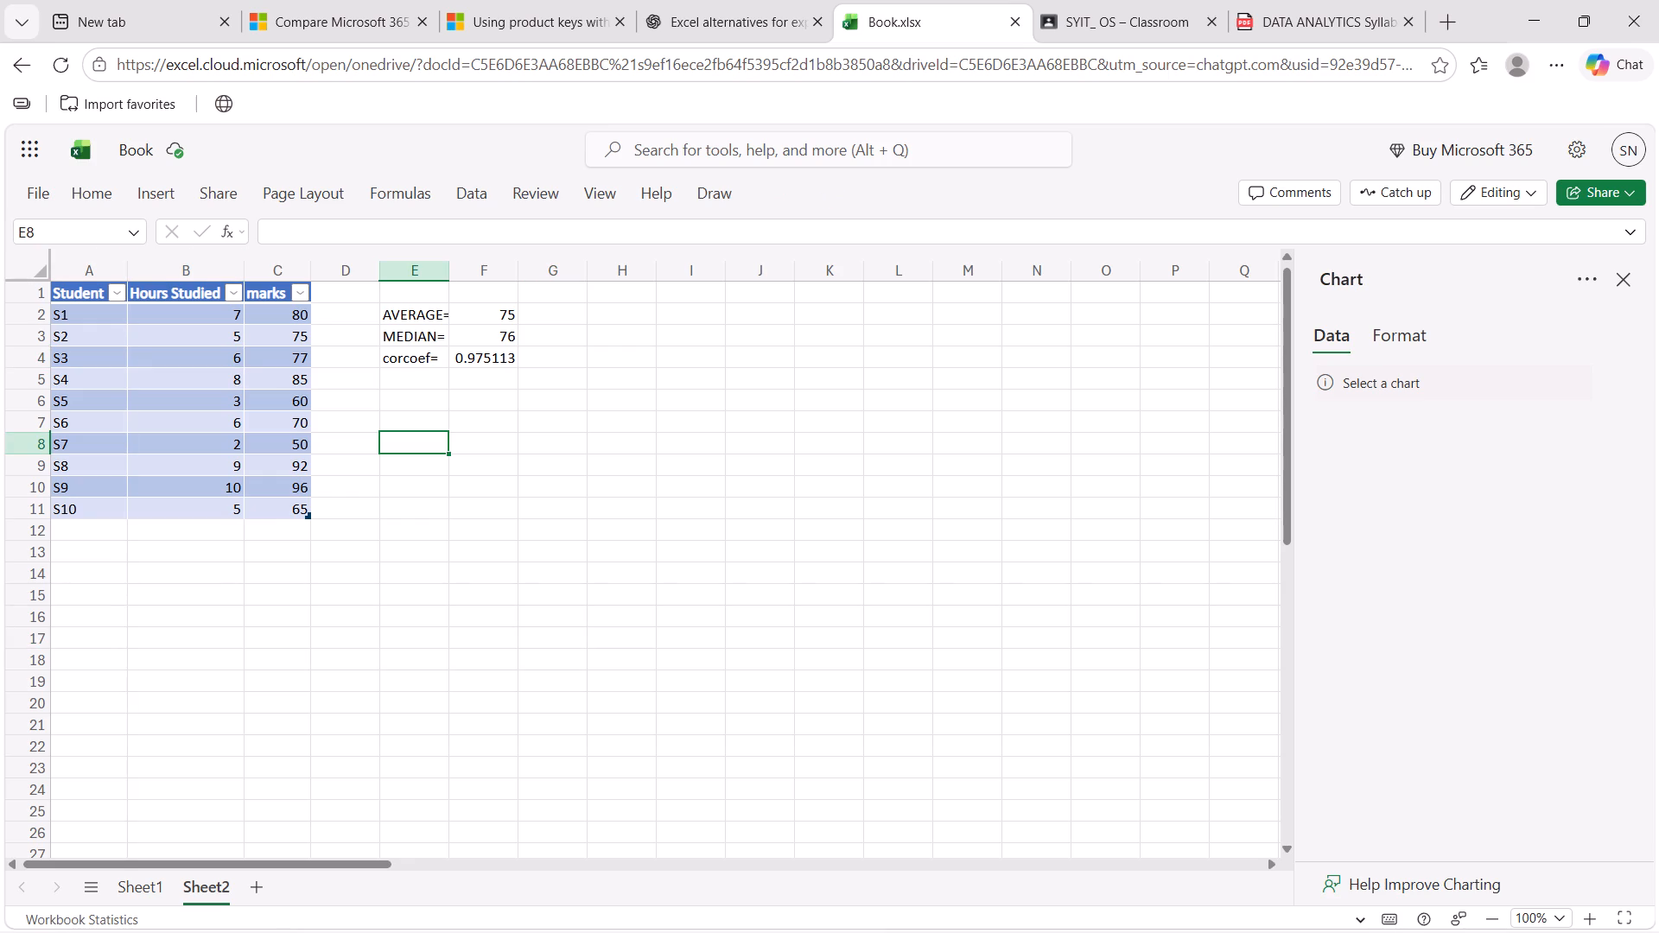
{"action": "left_click", "coordinate": [191, 410]}
{"action": "left_click", "coordinate": [786, 186]}
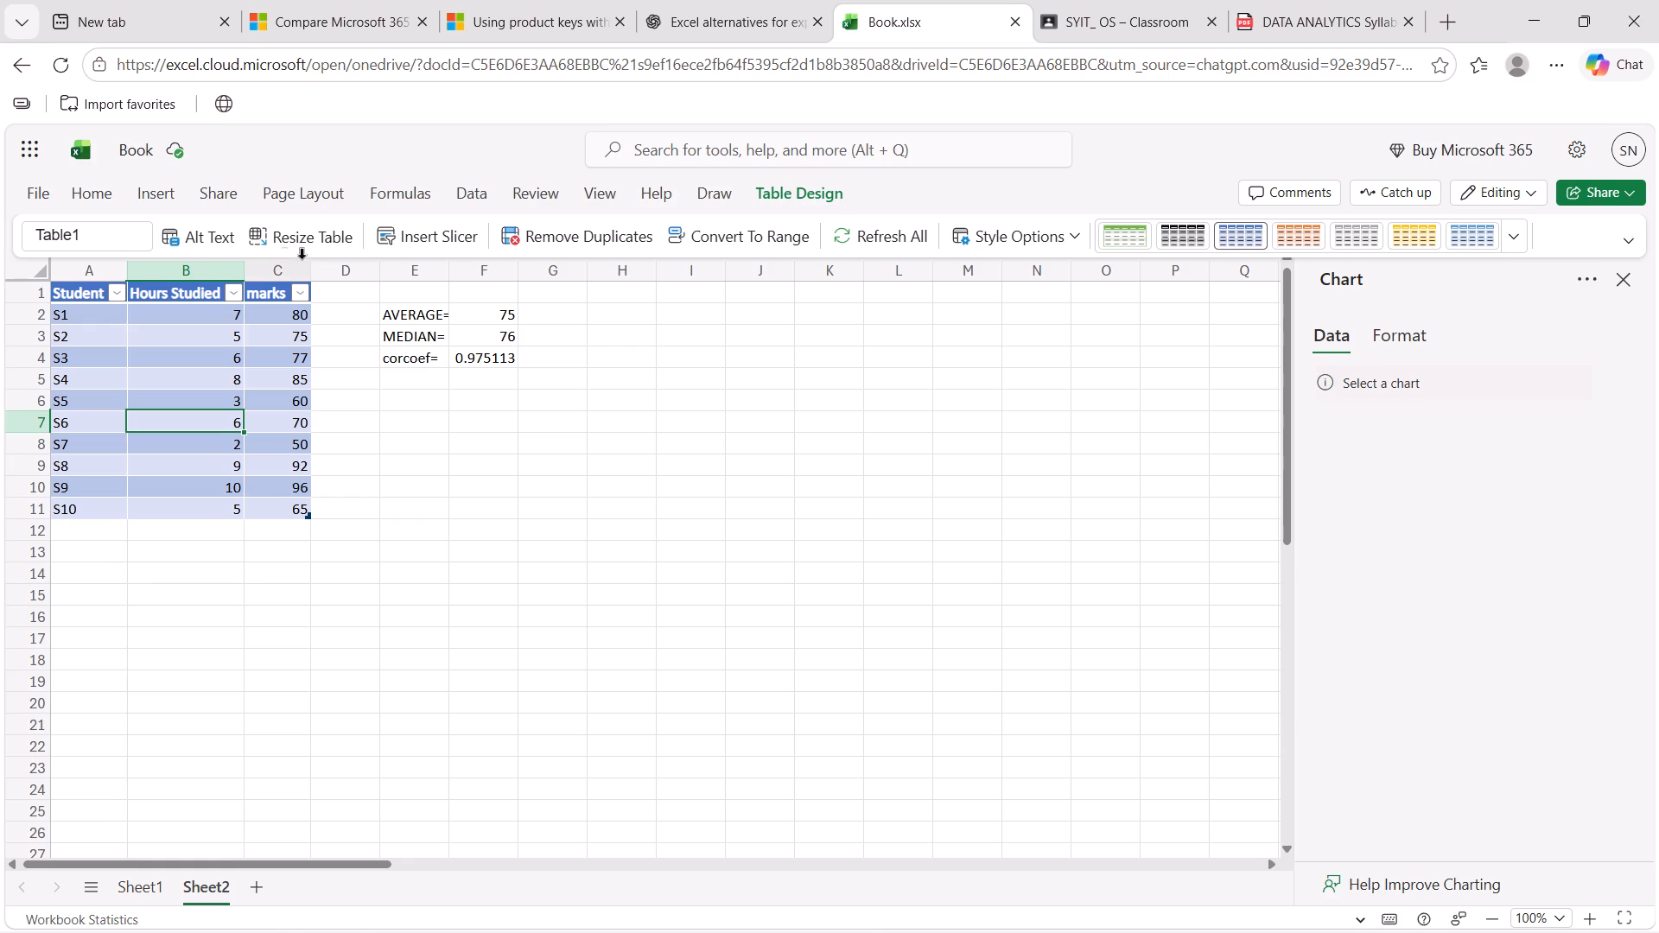
{"action": "left_click", "coordinate": [109, 236]}
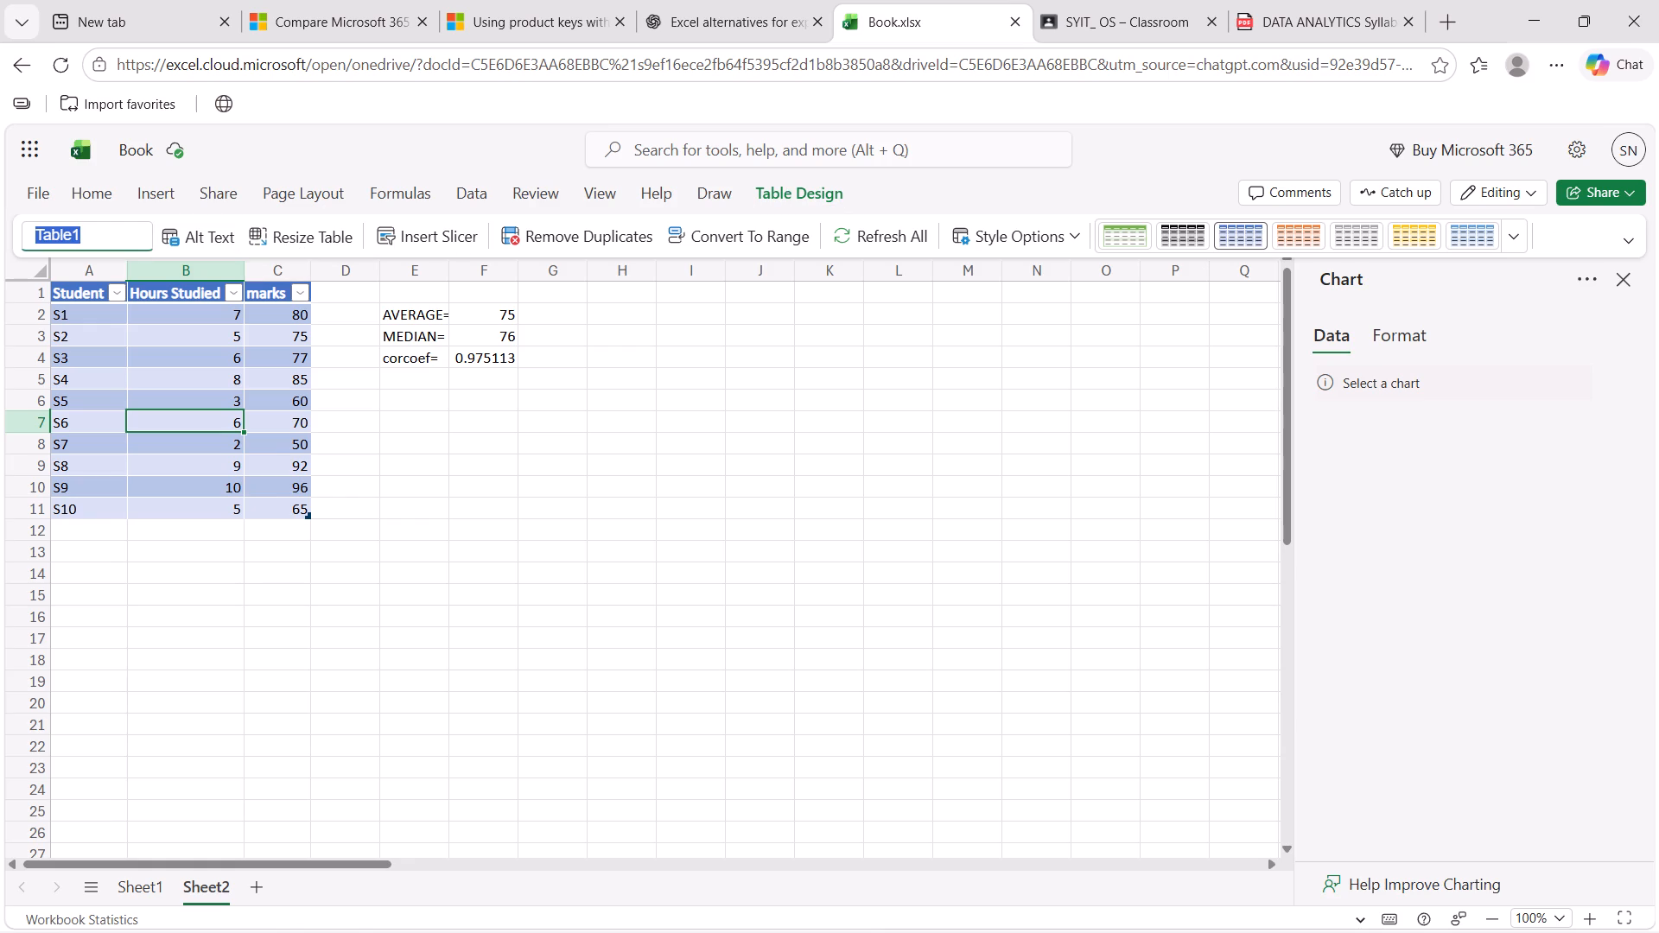
{"action": "left_click", "coordinate": [1087, 18]}
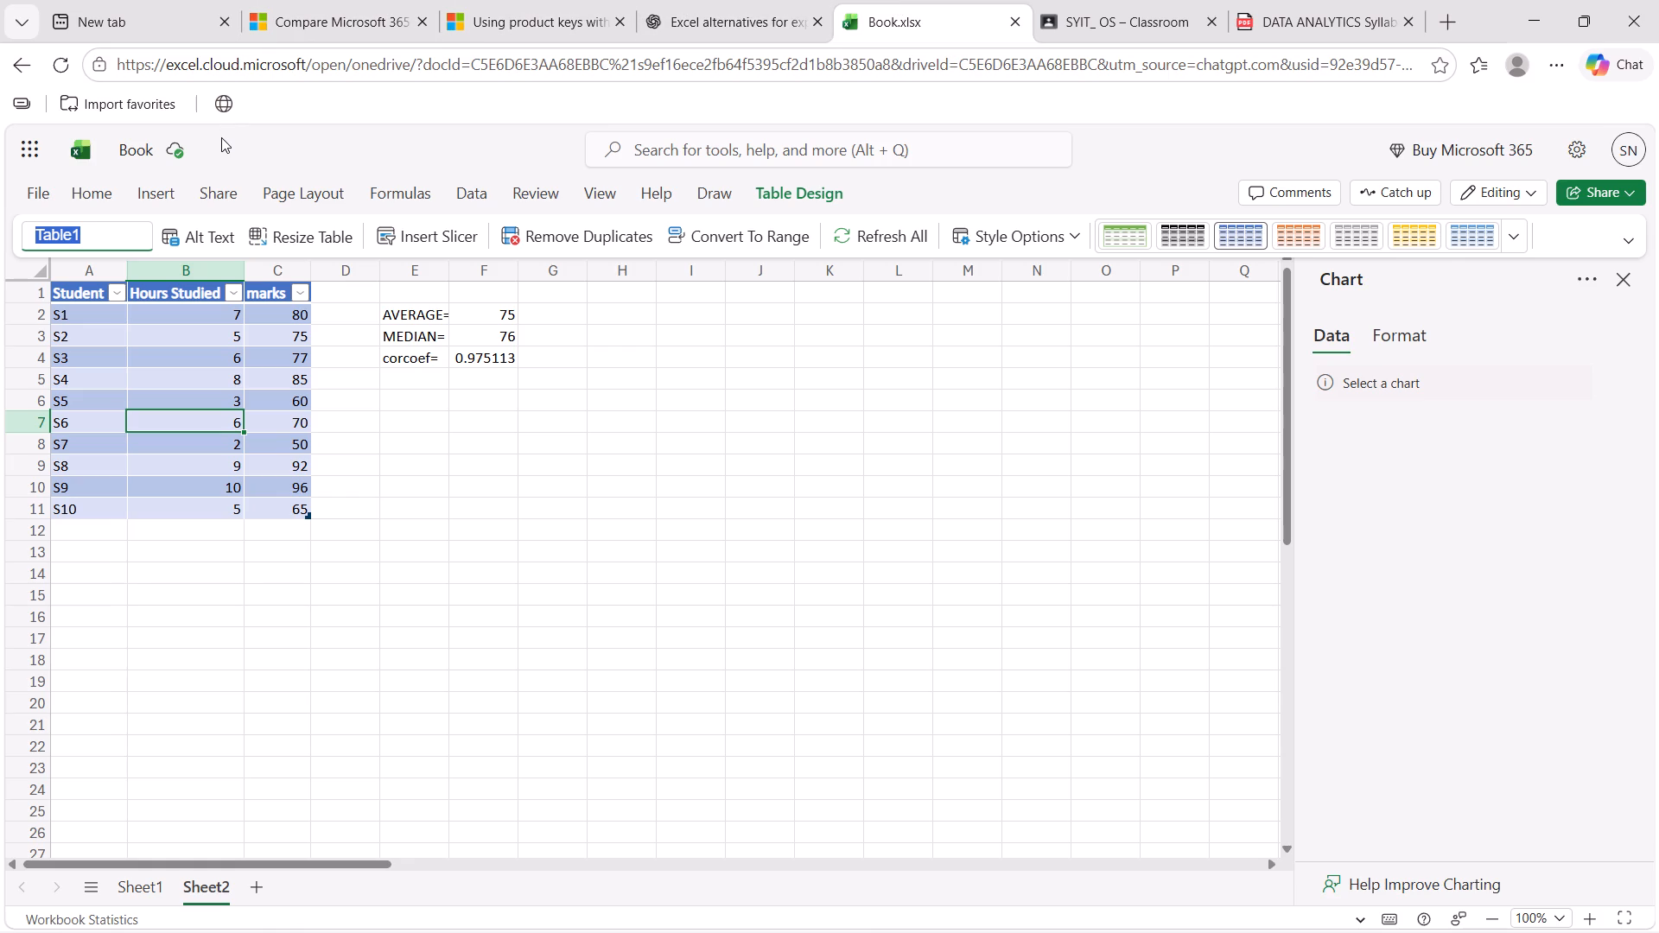
{"action": "type", "text": "Sa"}
{"action": "type", "text": "les"}
{"action": "type", "text": "Ta"}
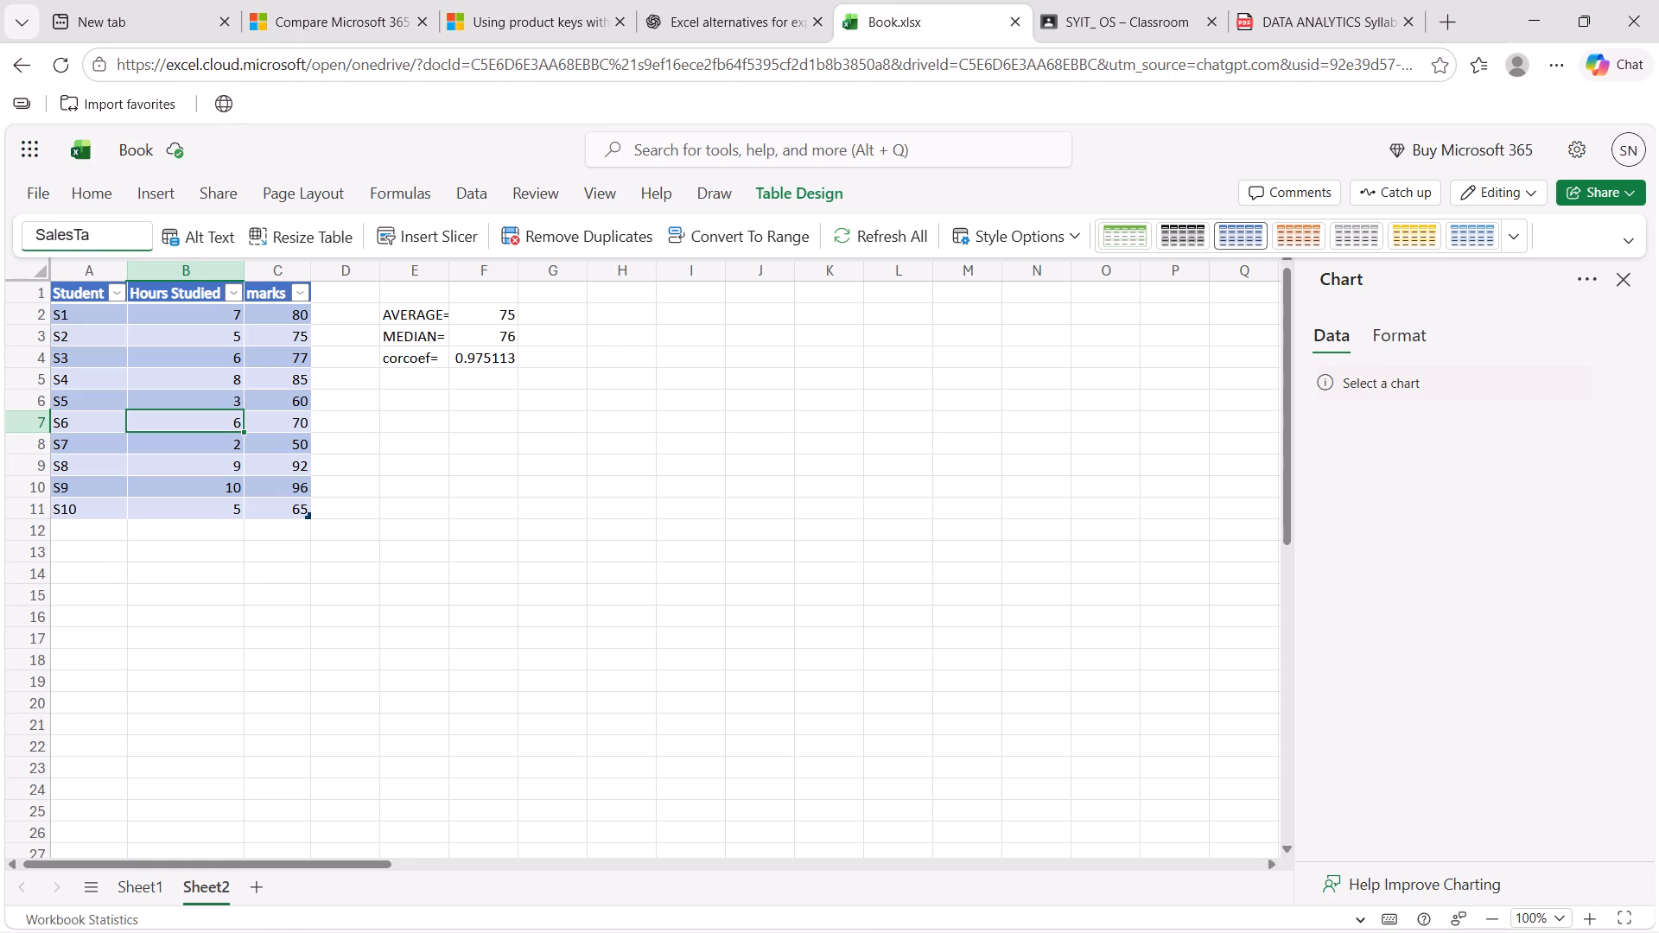
{"action": "type", "text": "ble"}
{"action": "key", "text": "Return"}
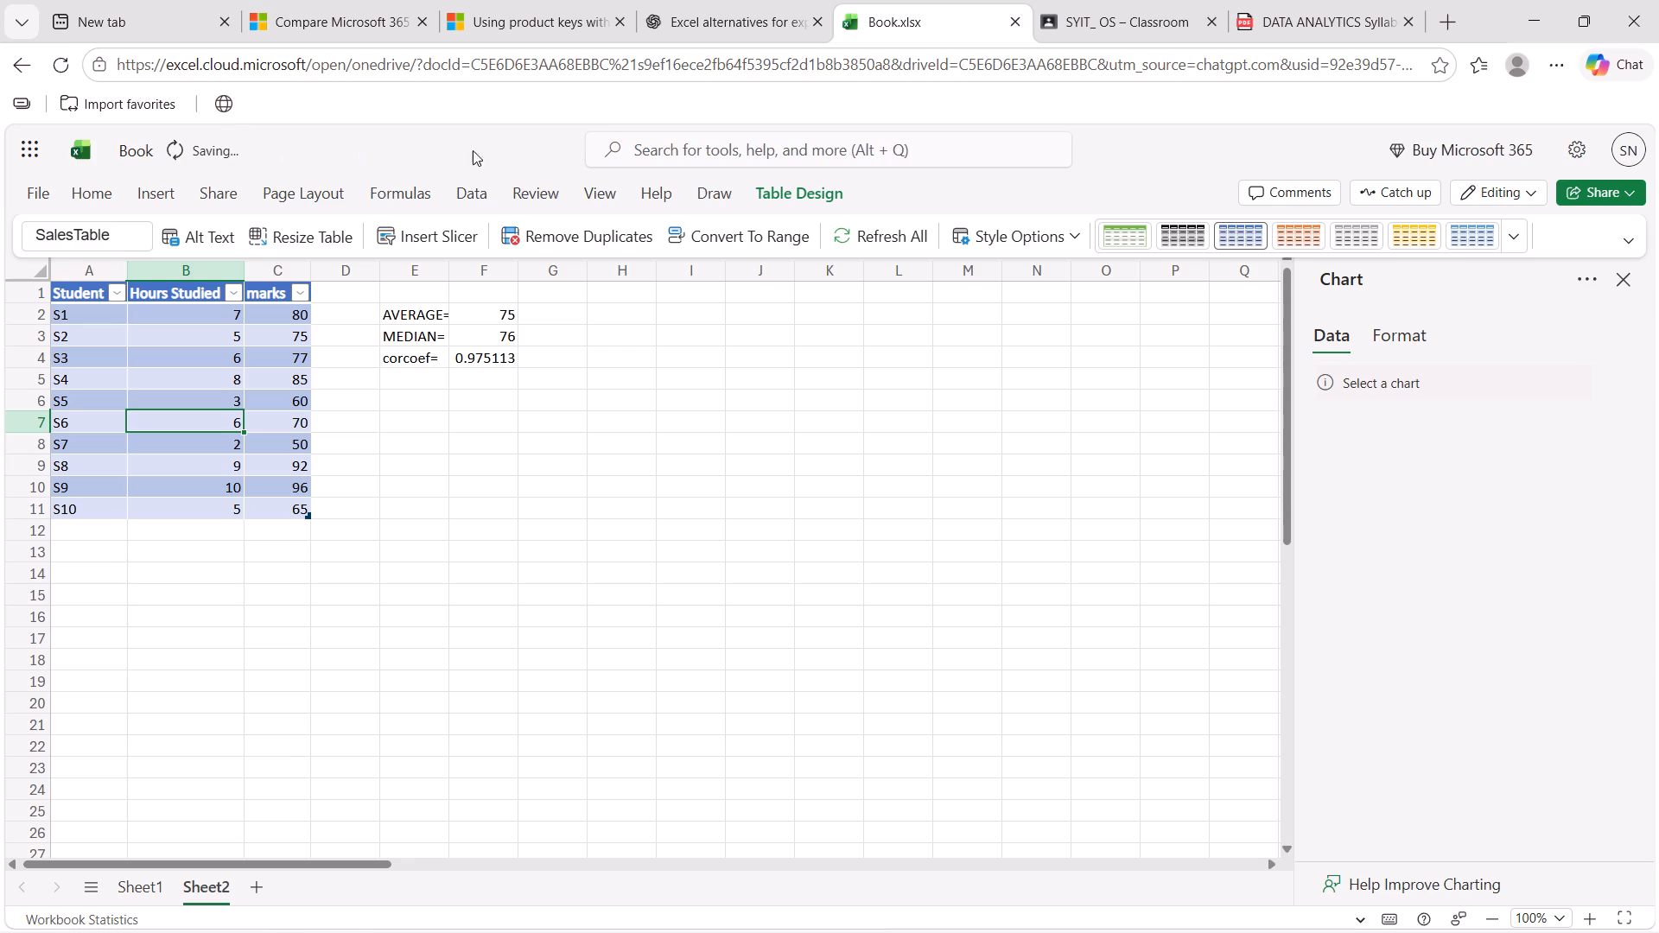
Read the lab manual's instructions for the dashboard sheet and duplicate removal in Experiment 3, and return to the Book.xlsx workbook.
{"action": "left_click", "coordinate": [1077, 41]}
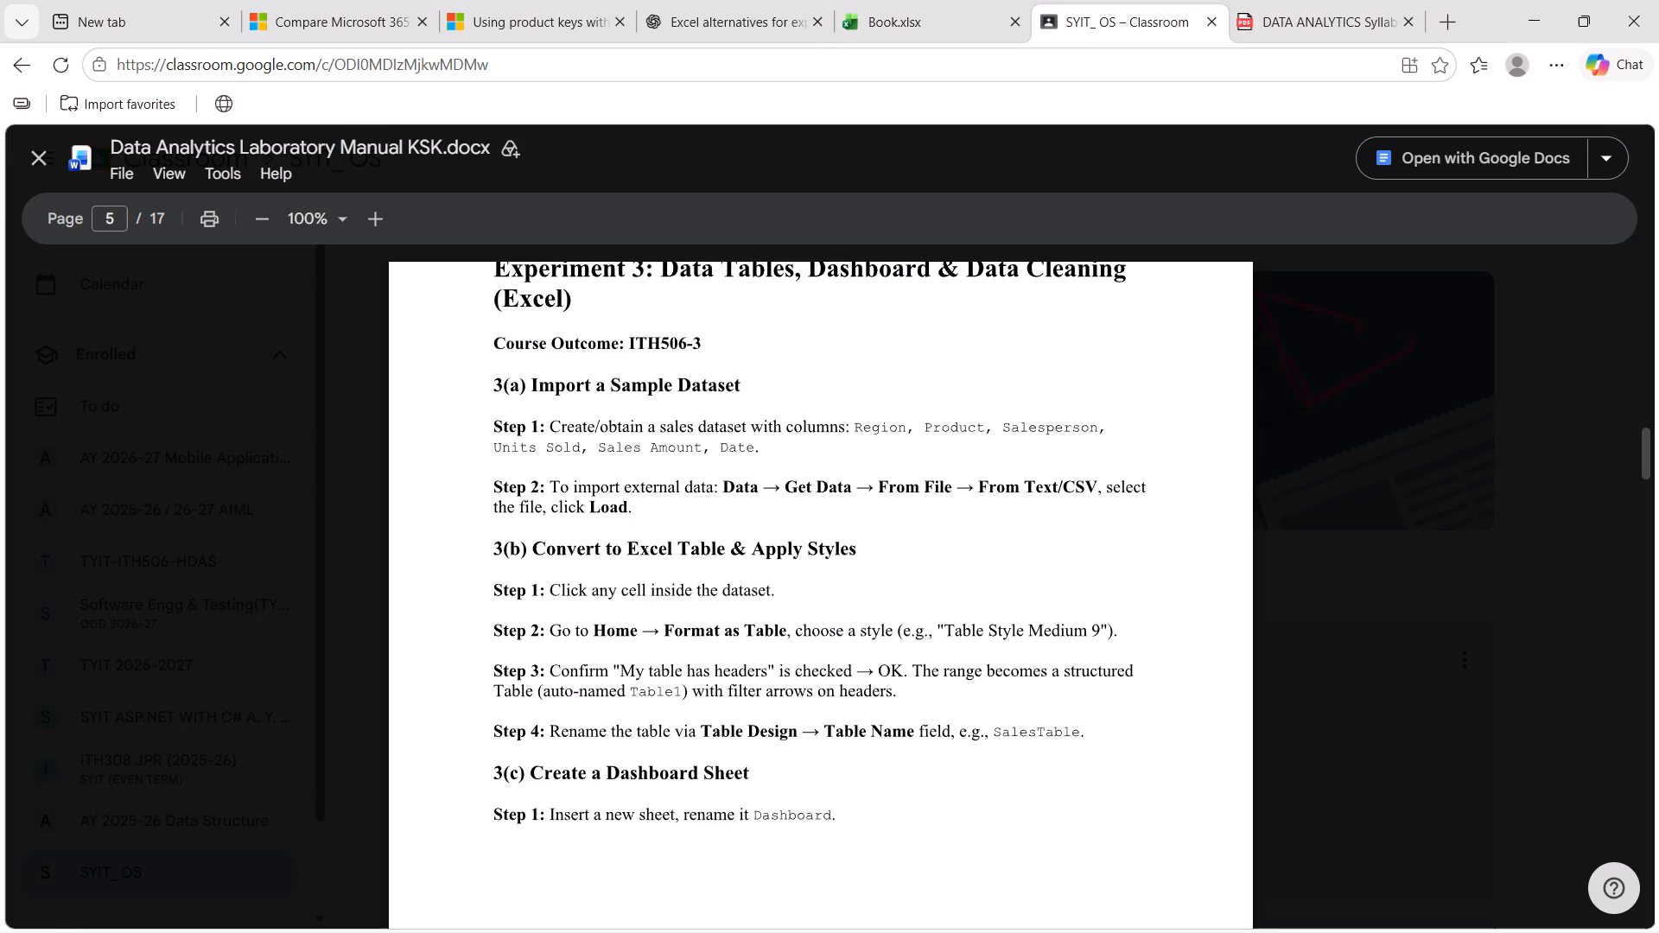
{"action": "scroll", "coordinate": [991, 420], "scroll_direction": "down", "scroll_amount": 2}
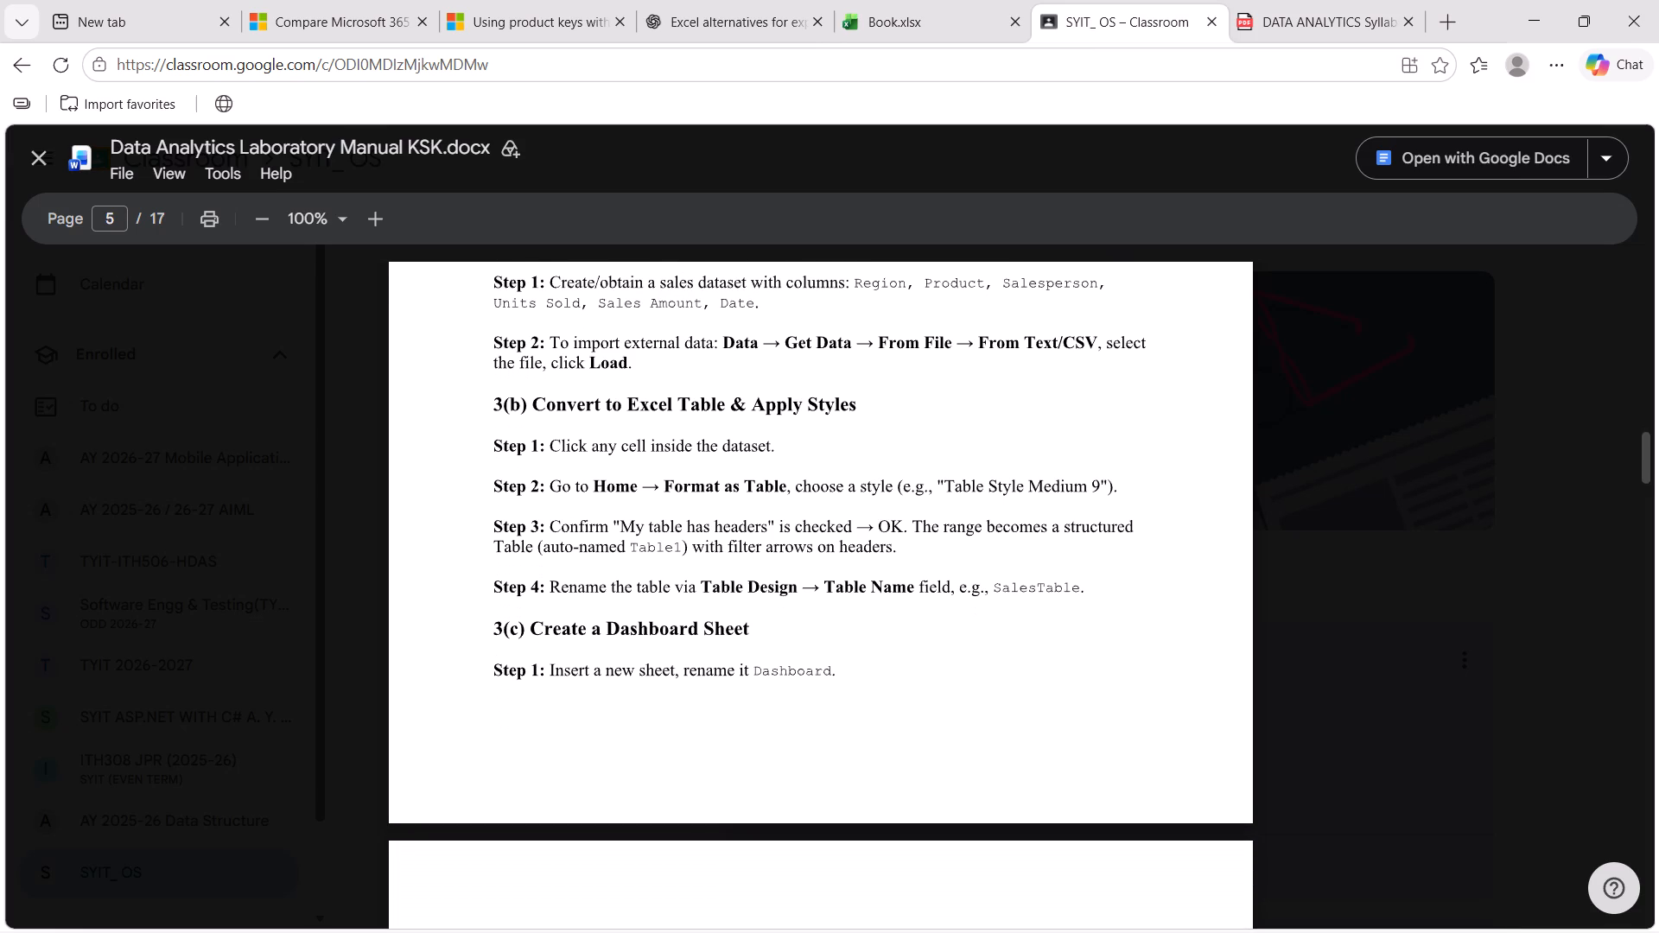
{"action": "scroll", "coordinate": [991, 420], "scroll_direction": "down", "scroll_amount": 2}
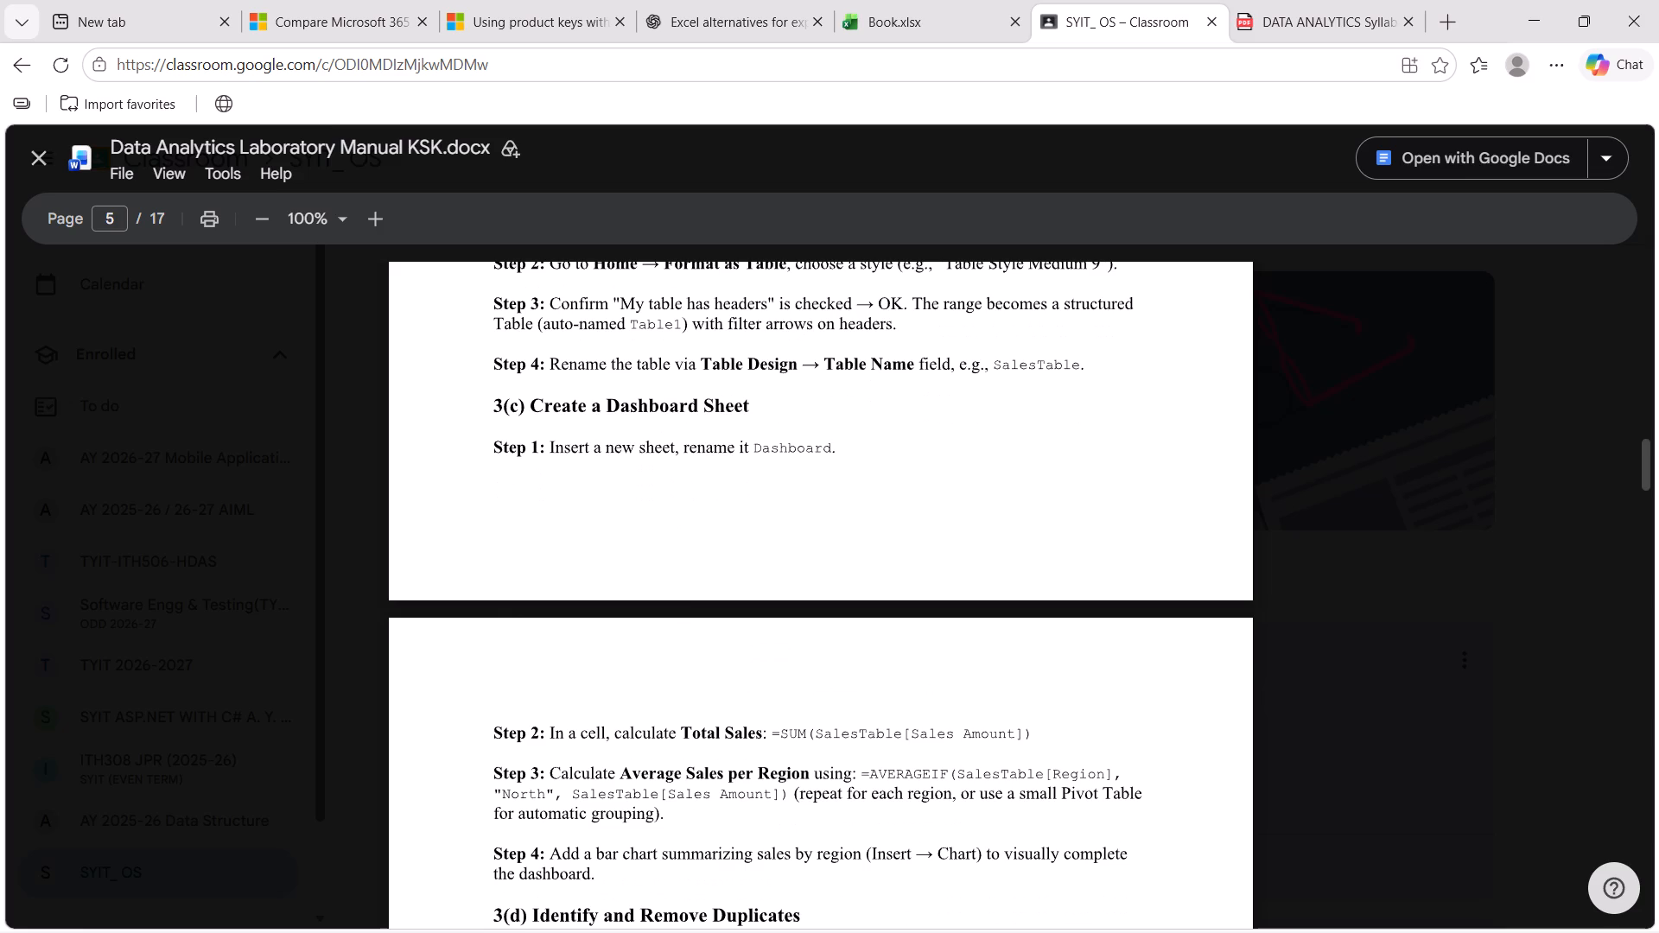
{"action": "scroll", "coordinate": [991, 420], "scroll_direction": "down", "scroll_amount": 2}
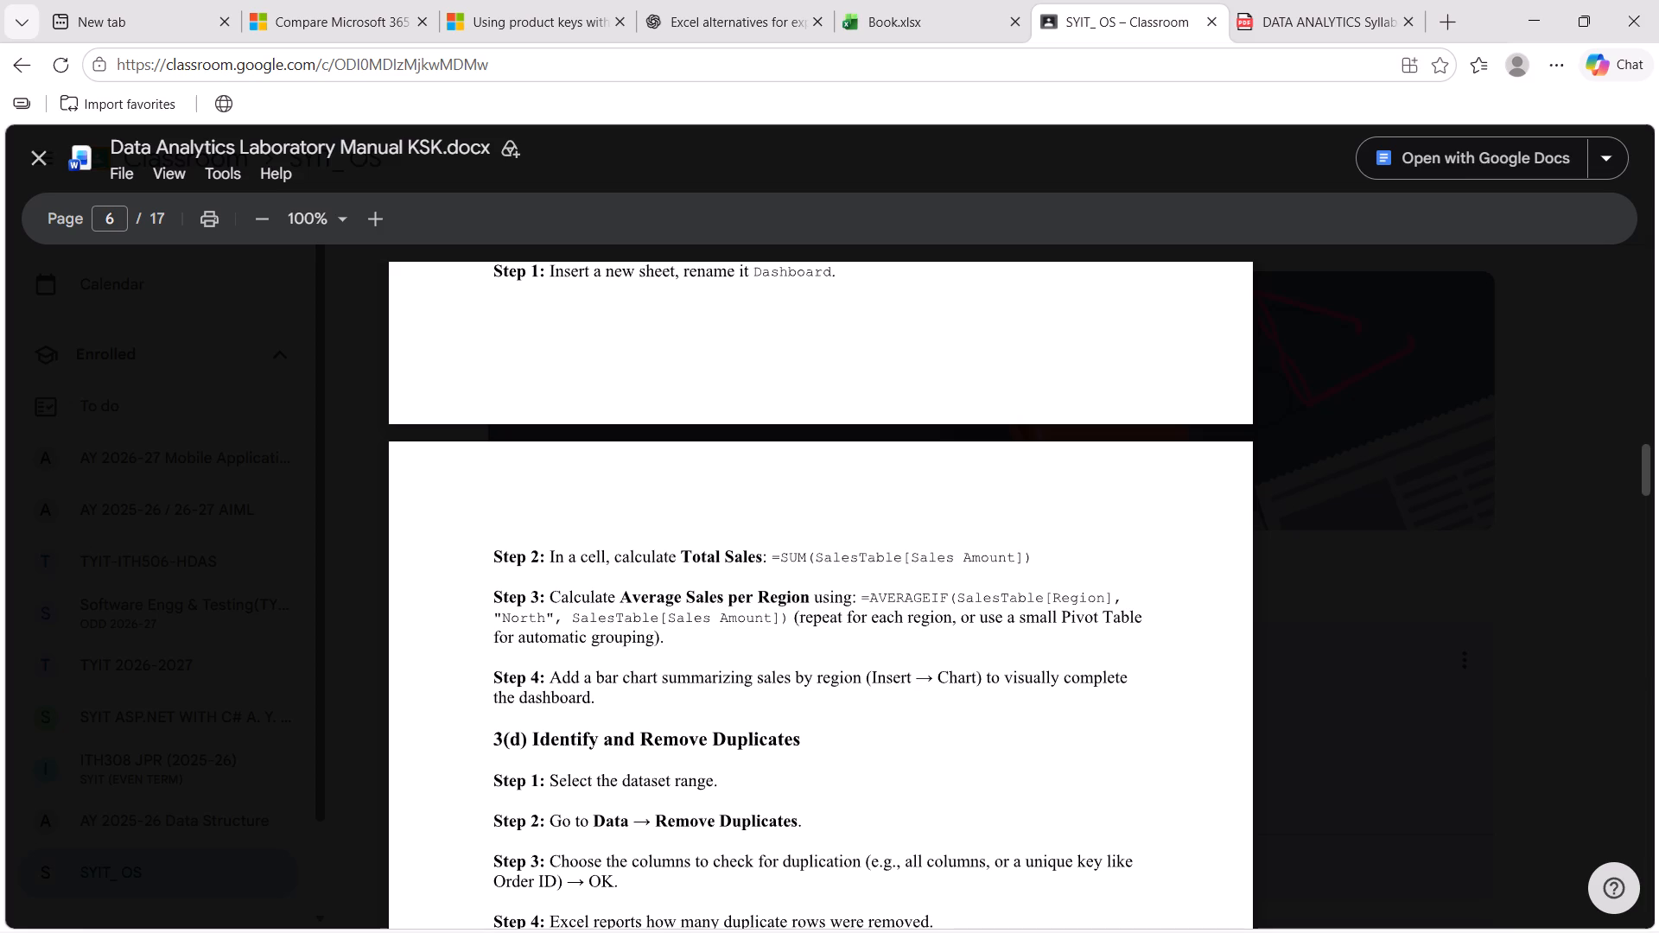
{"action": "left_click", "coordinate": [917, 28]}
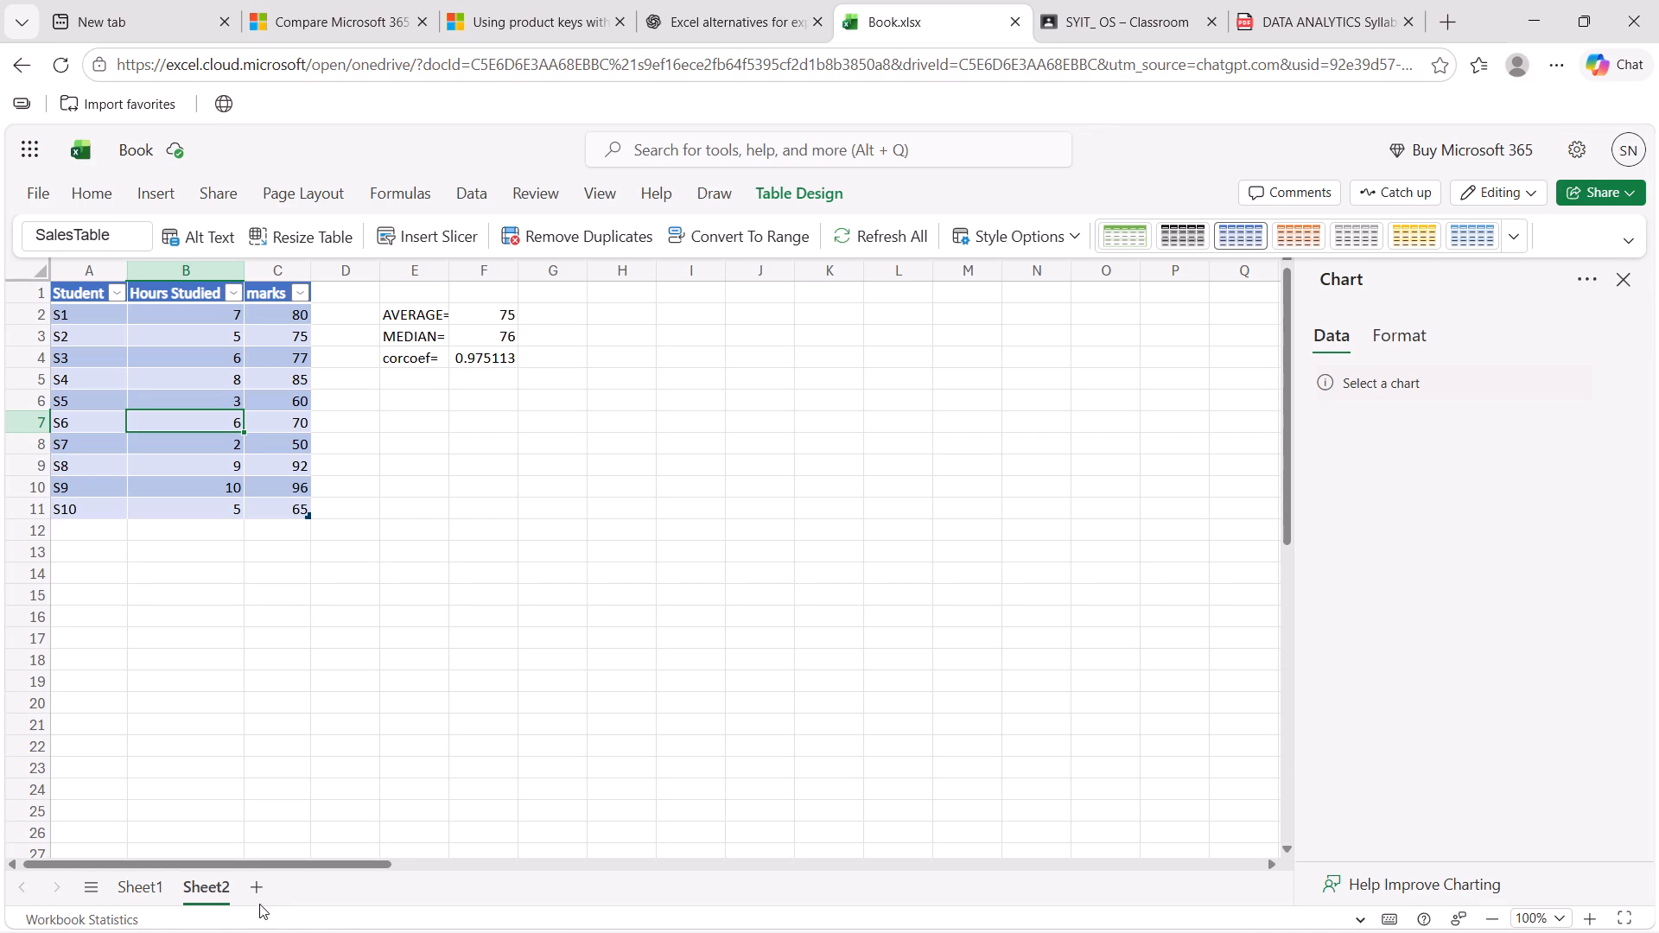
Insert a new blank worksheet after Sheet2 and select its cell A1.
{"action": "left_click", "coordinate": [252, 888]}
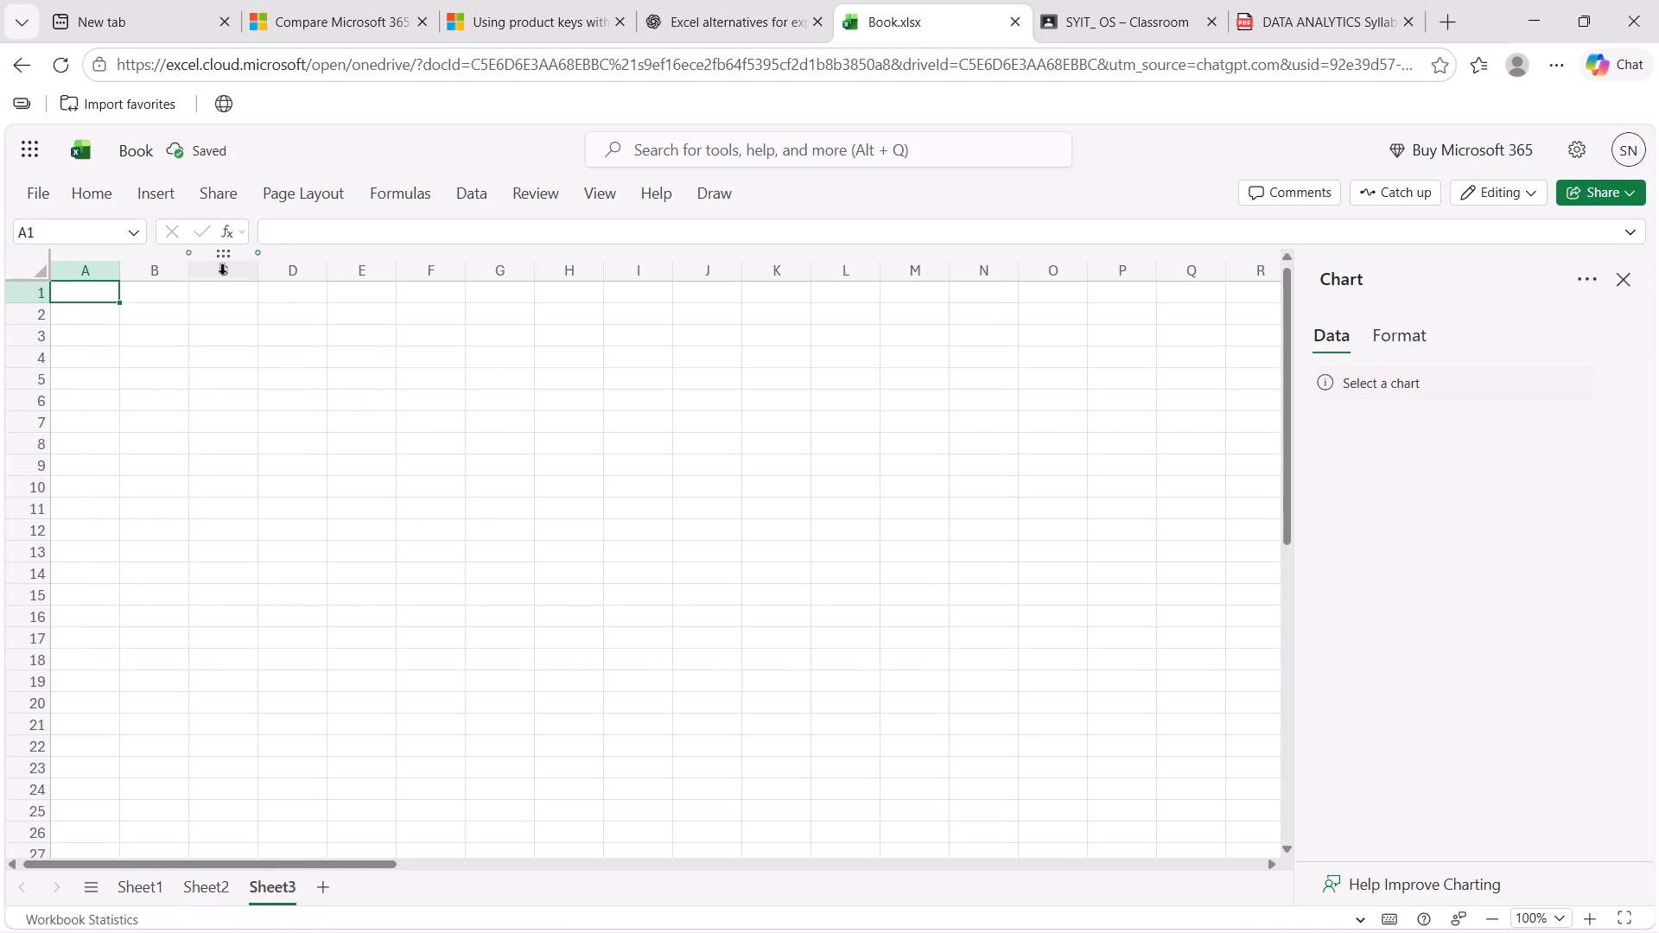
{"action": "left_click", "coordinate": [259, 383]}
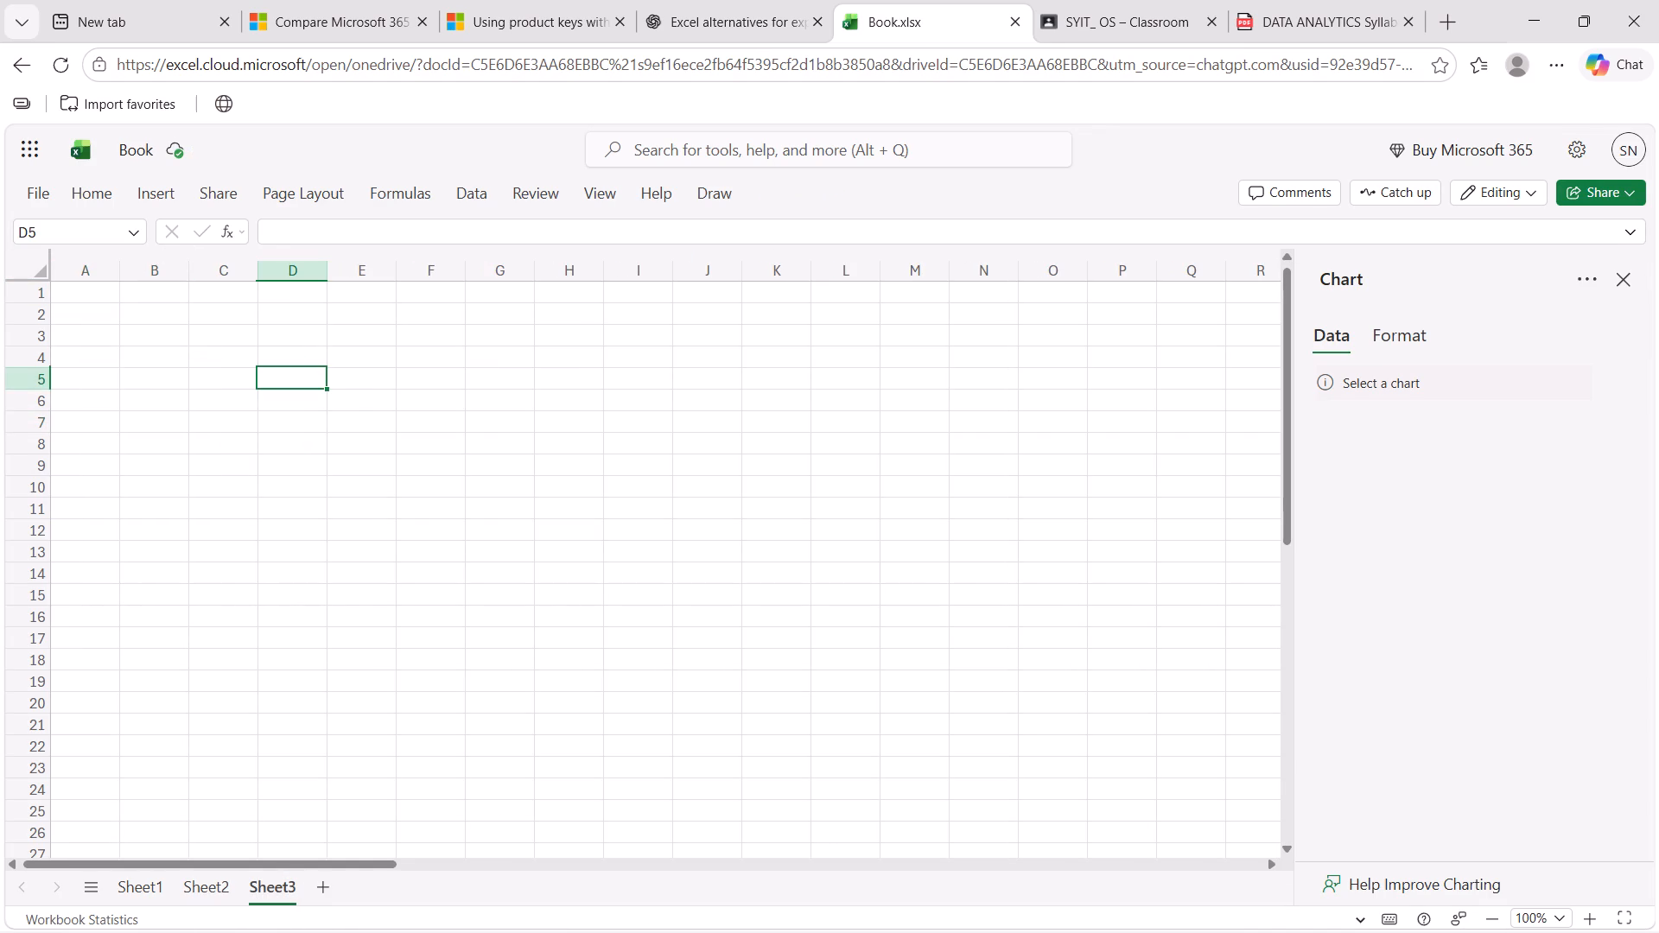
{"action": "left_click", "coordinate": [105, 300]}
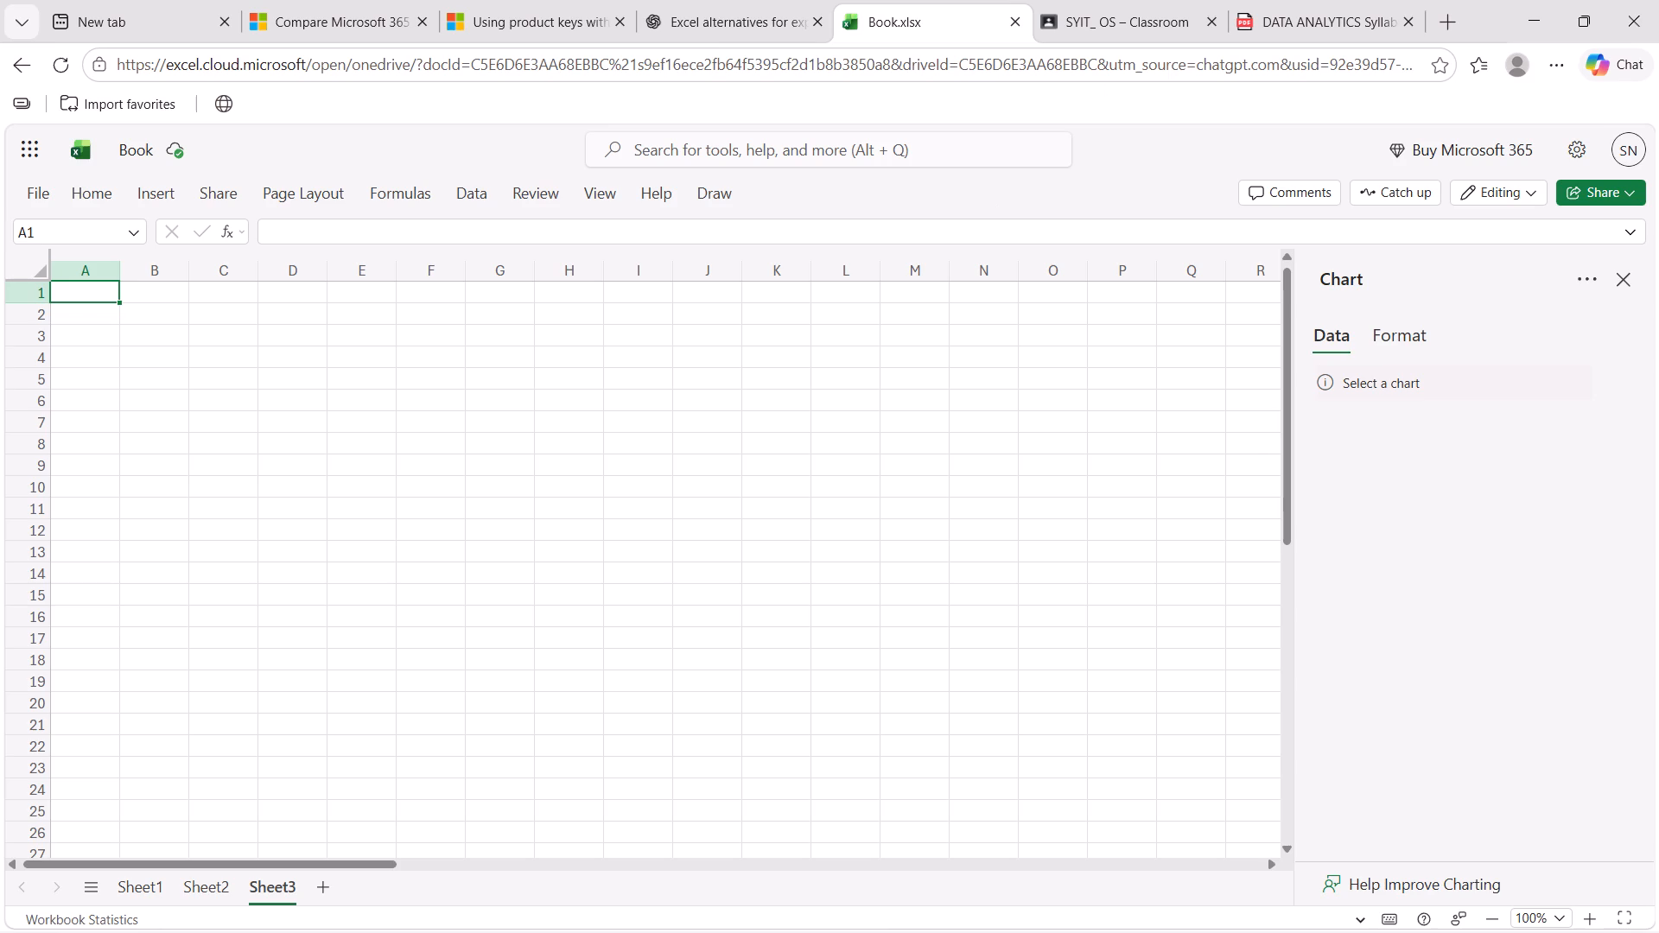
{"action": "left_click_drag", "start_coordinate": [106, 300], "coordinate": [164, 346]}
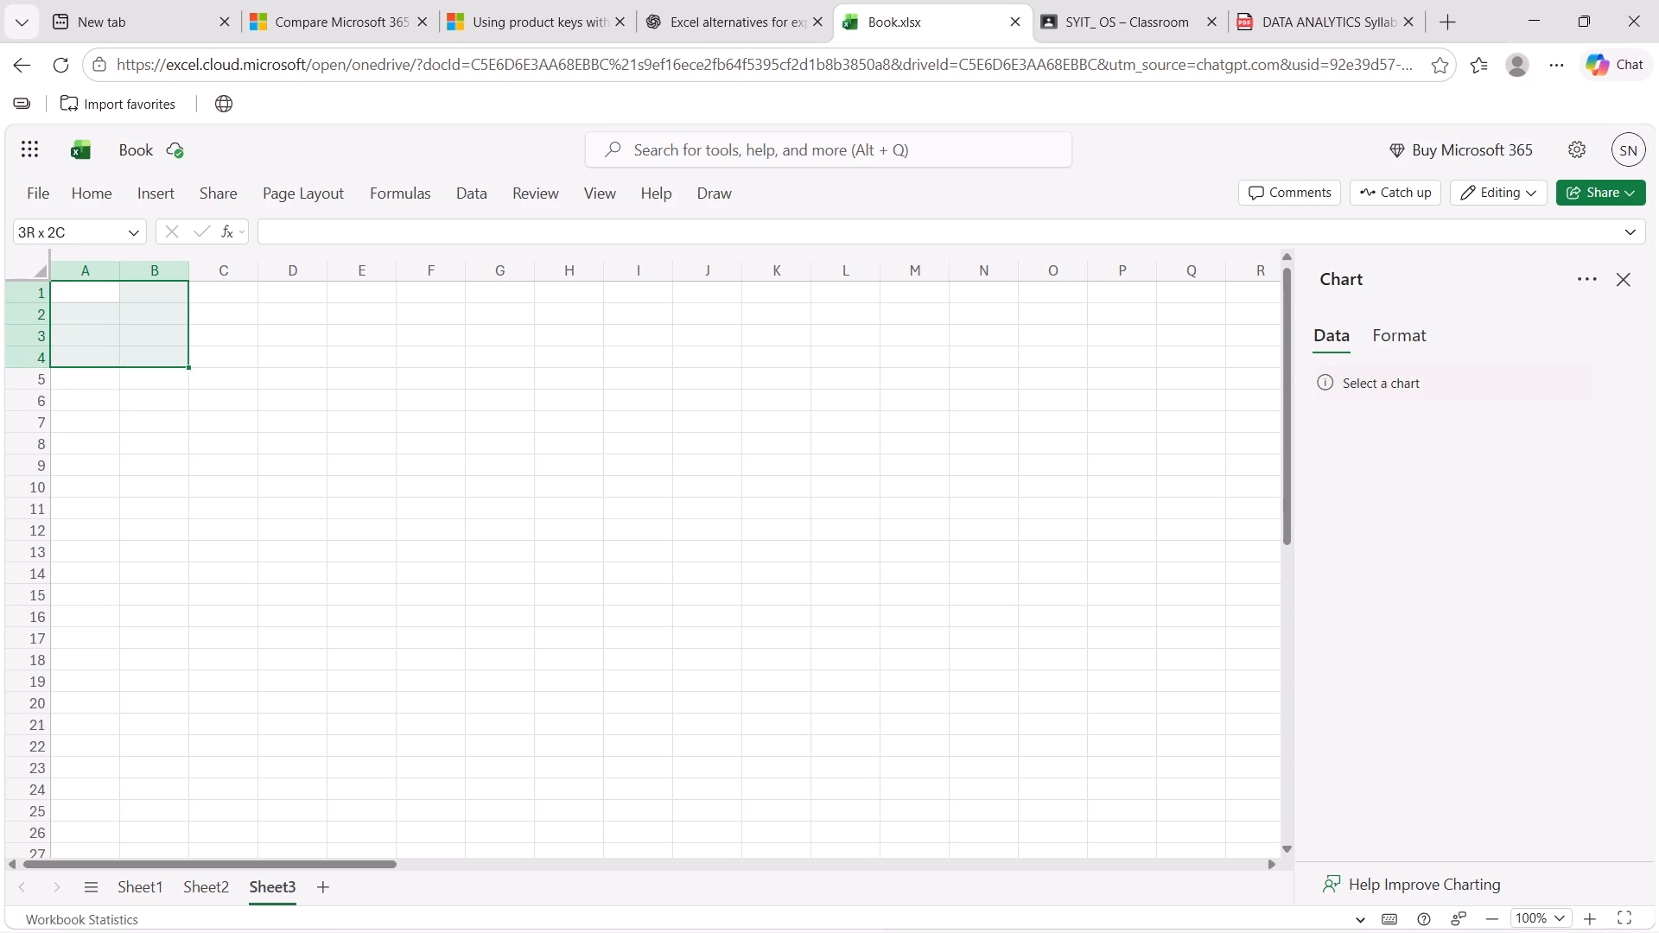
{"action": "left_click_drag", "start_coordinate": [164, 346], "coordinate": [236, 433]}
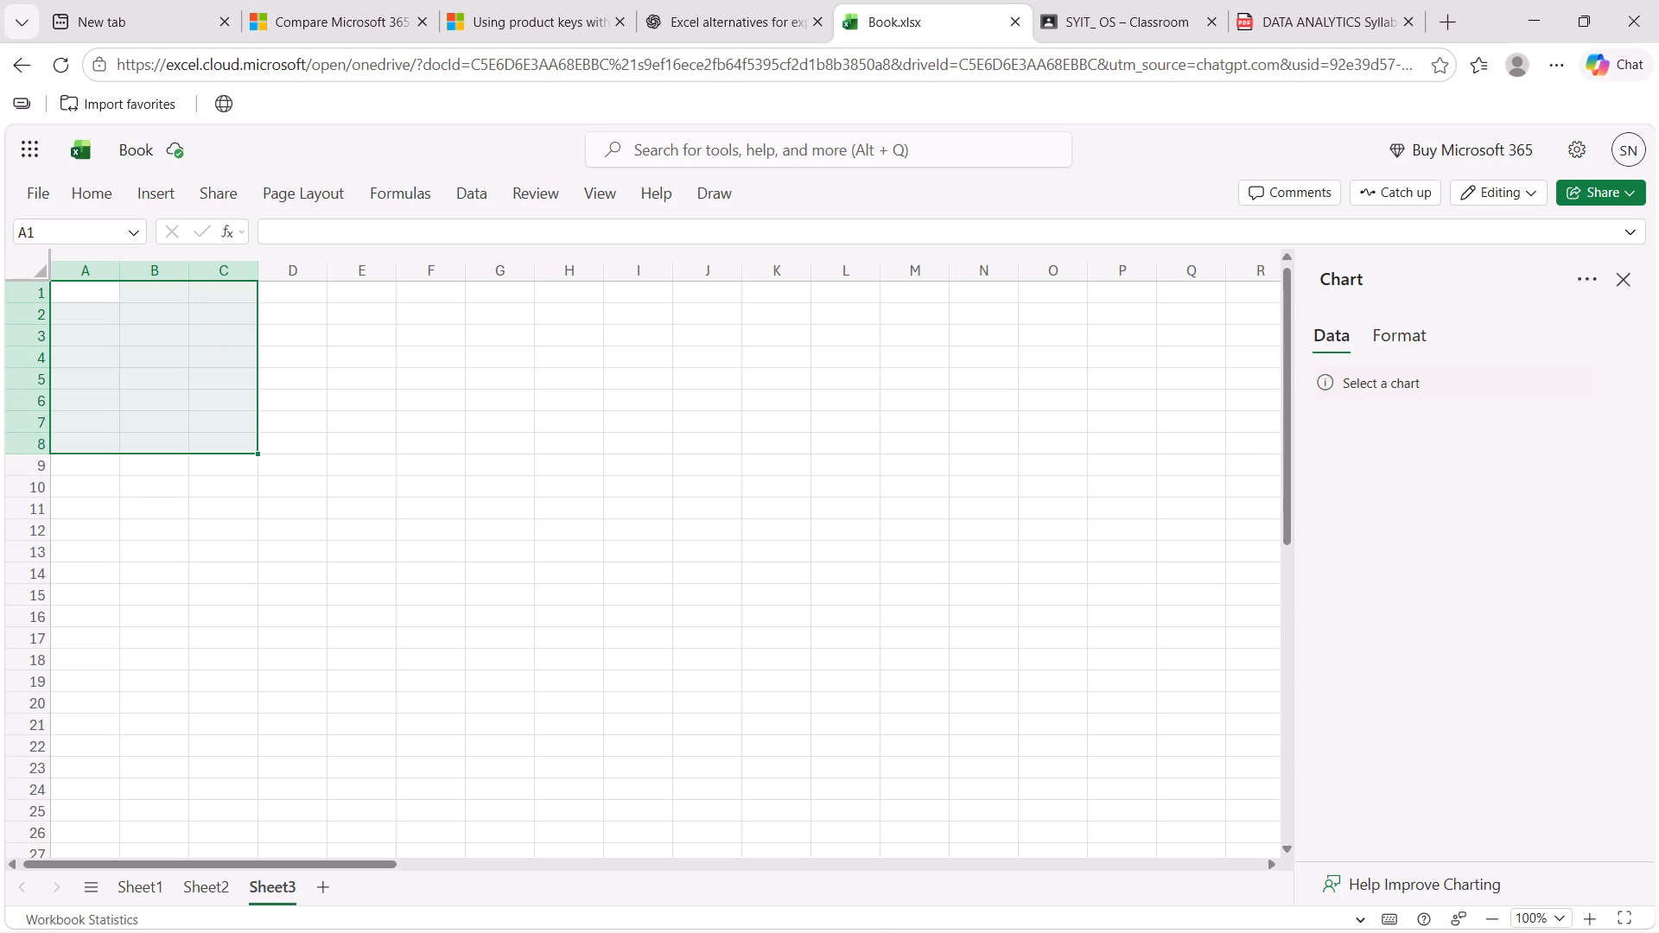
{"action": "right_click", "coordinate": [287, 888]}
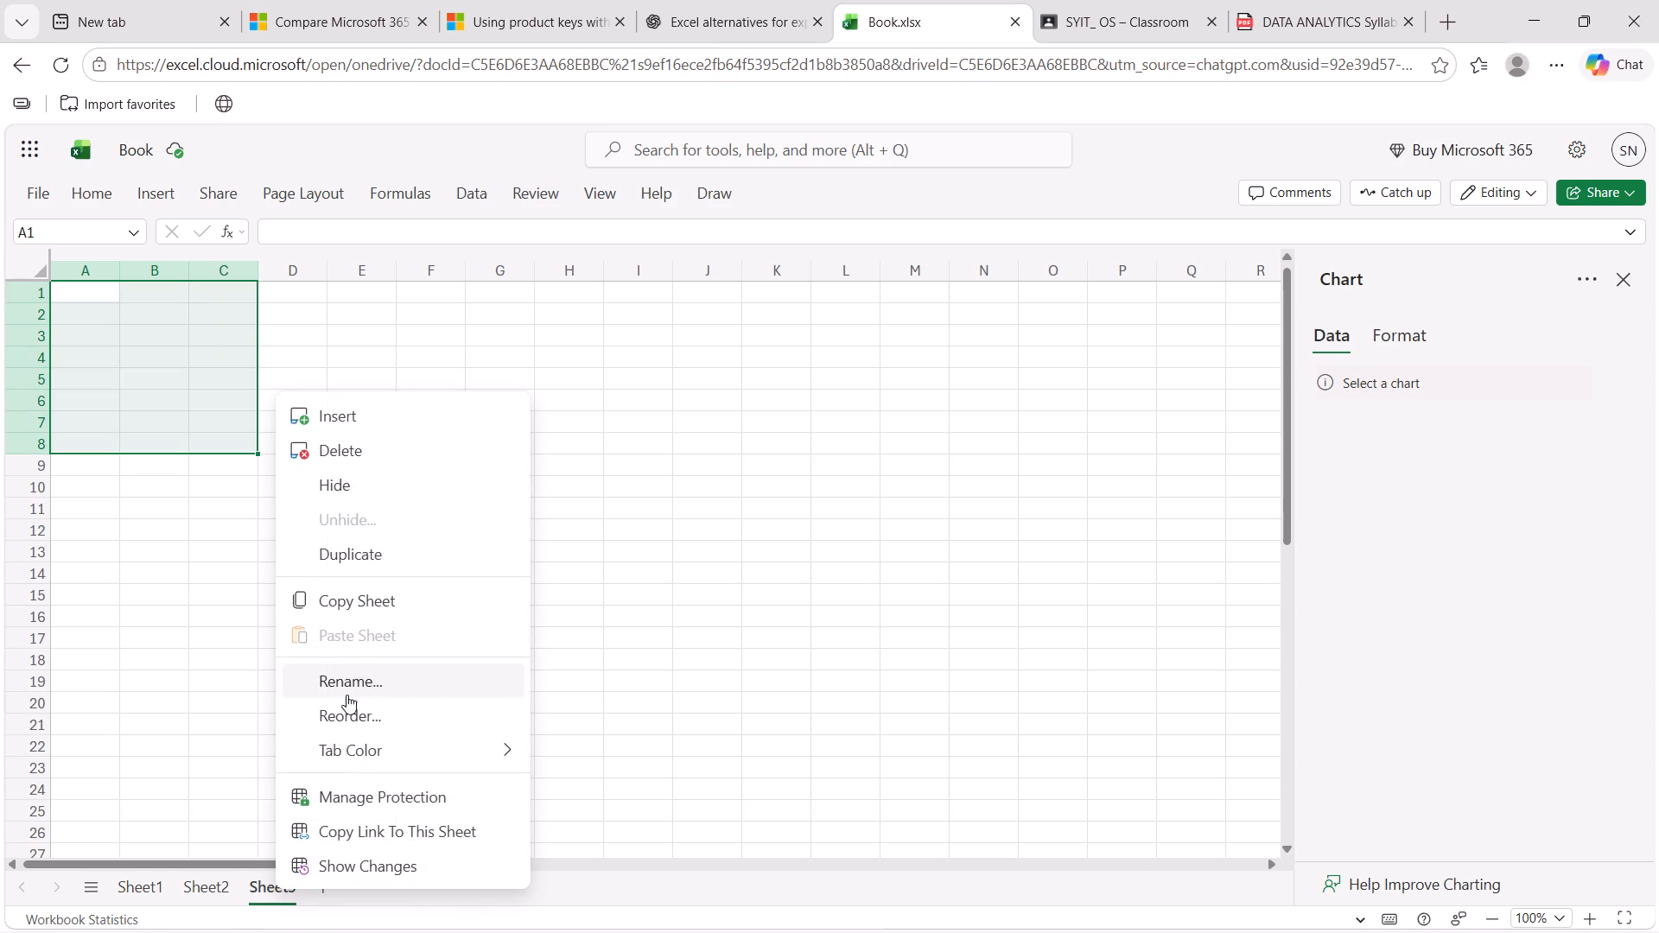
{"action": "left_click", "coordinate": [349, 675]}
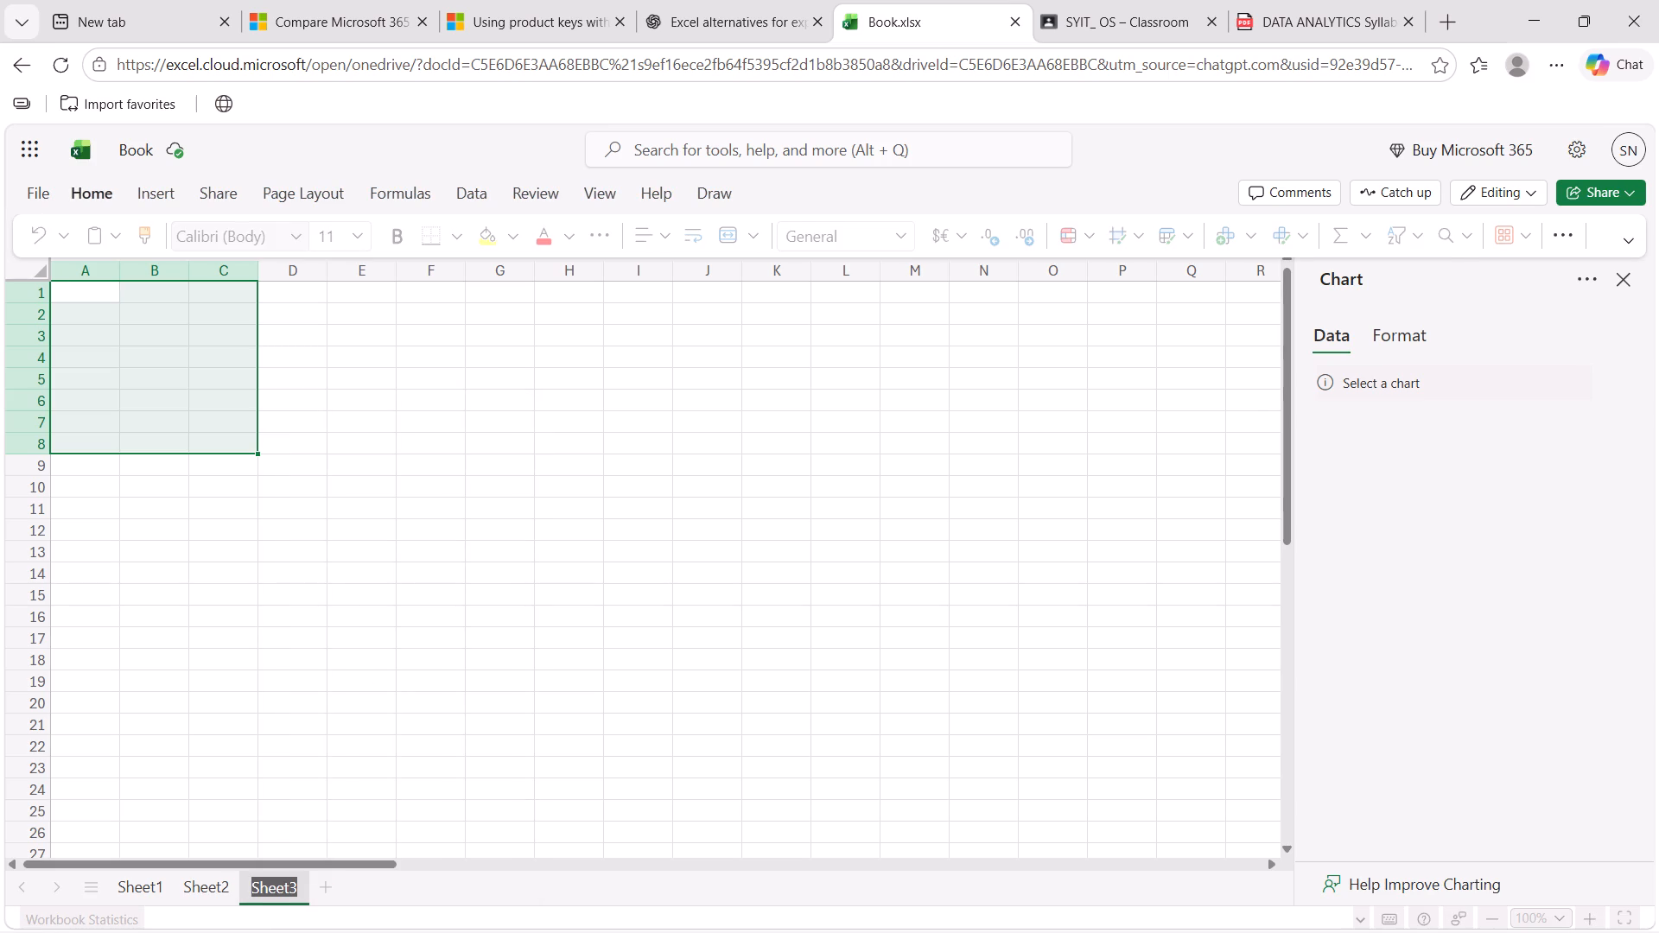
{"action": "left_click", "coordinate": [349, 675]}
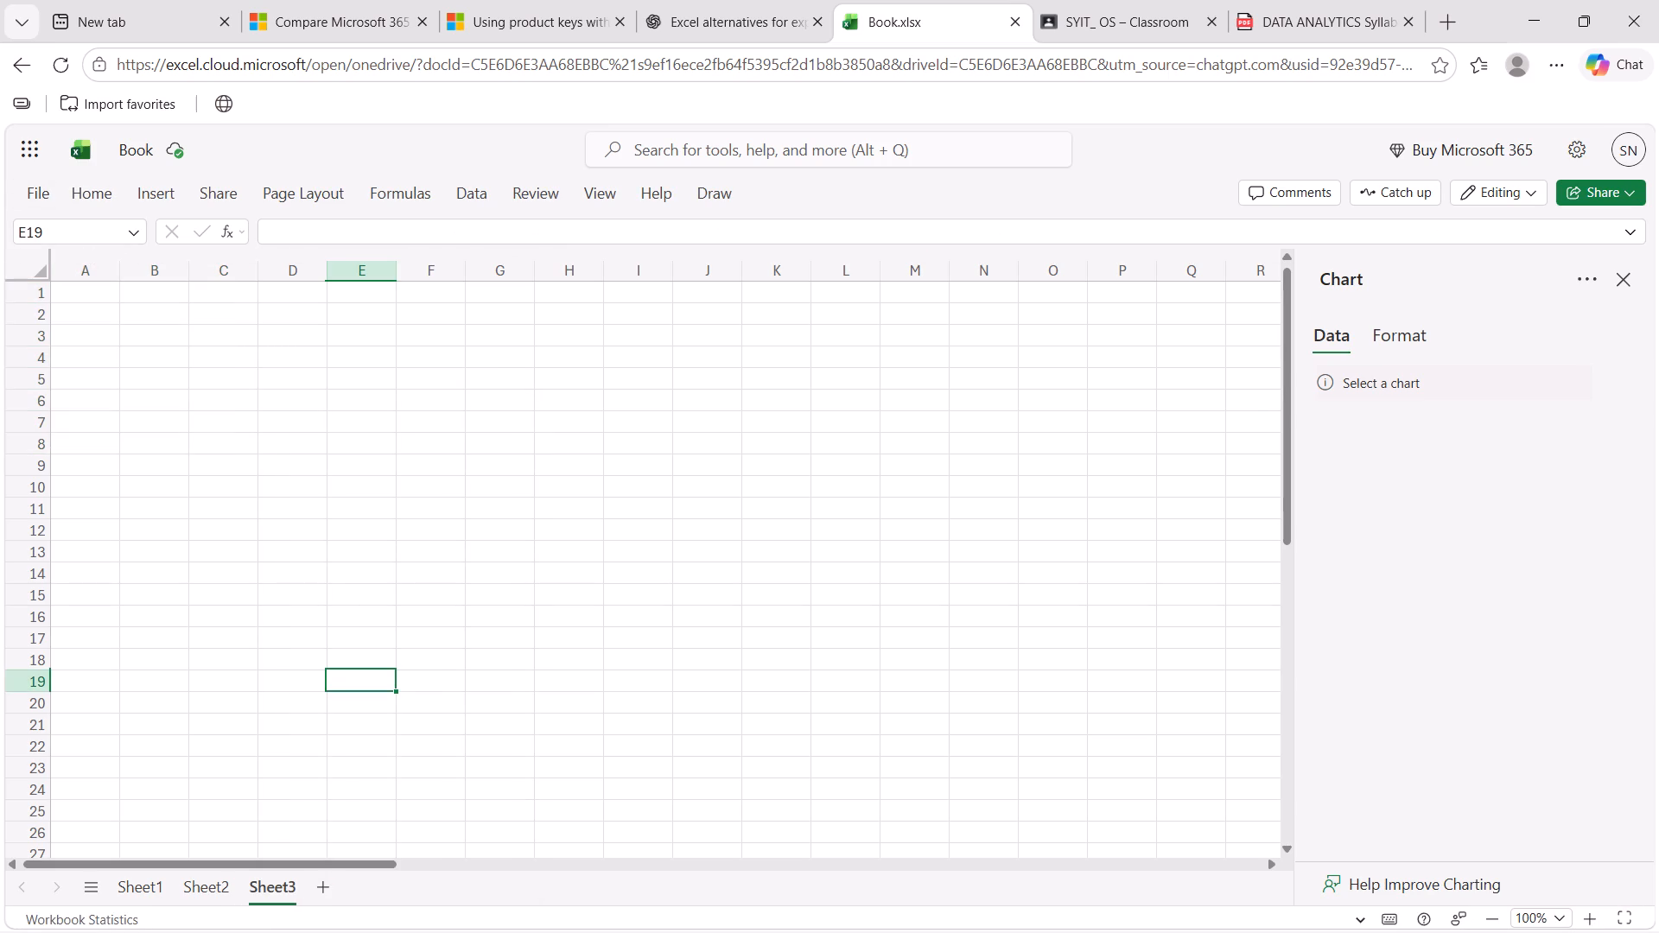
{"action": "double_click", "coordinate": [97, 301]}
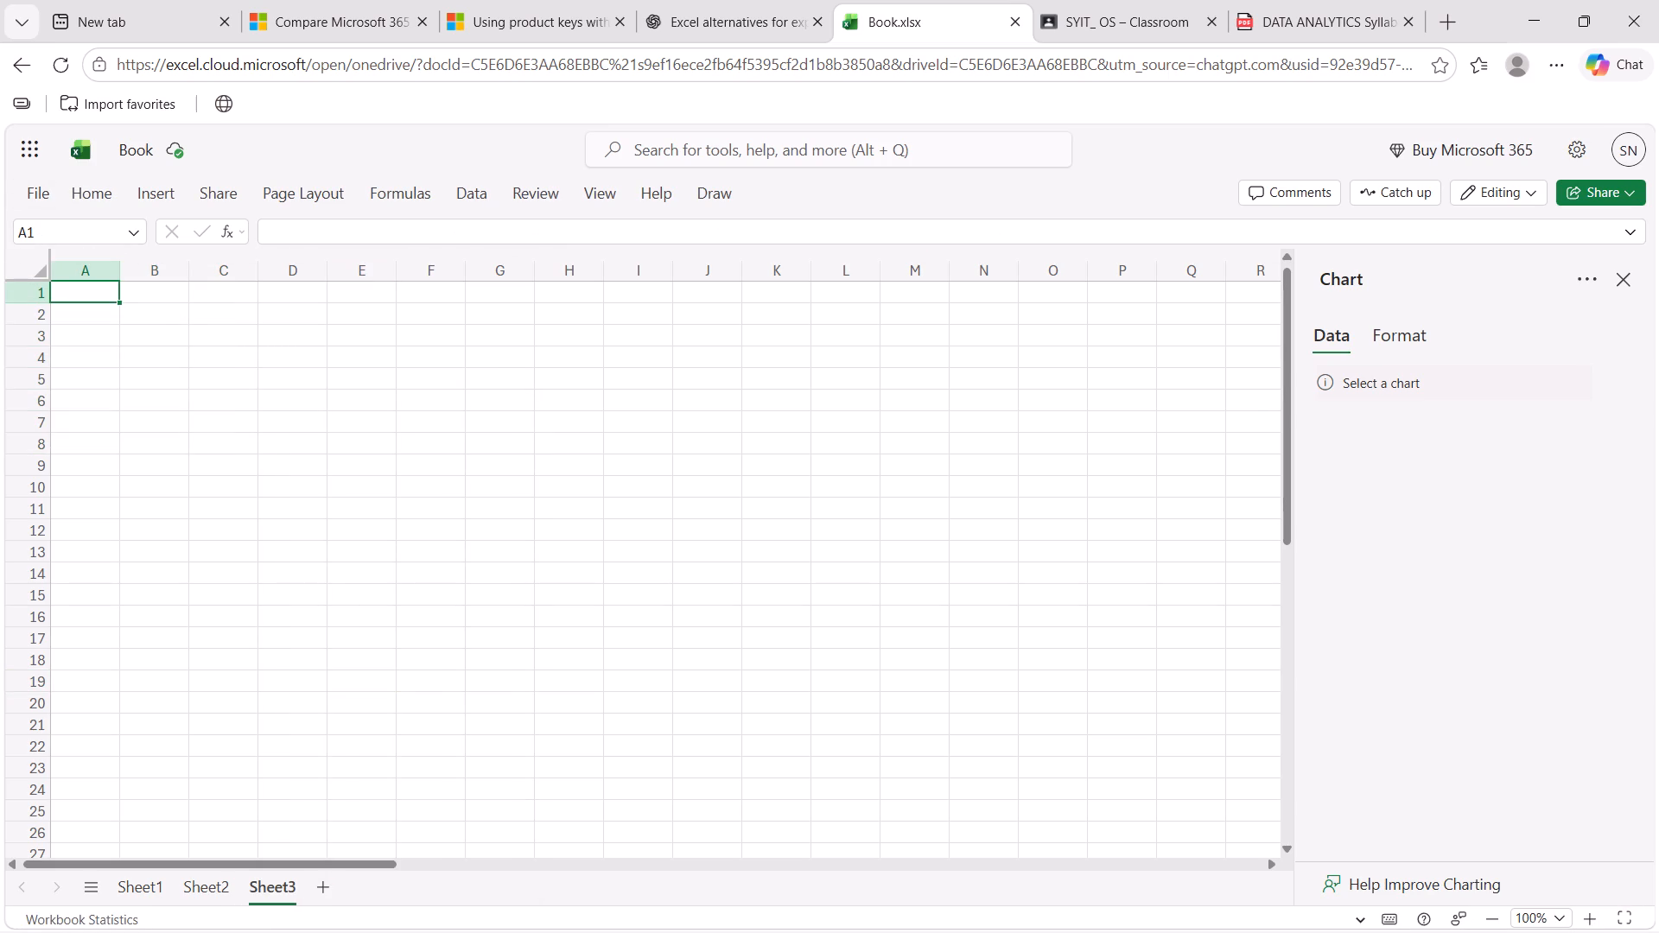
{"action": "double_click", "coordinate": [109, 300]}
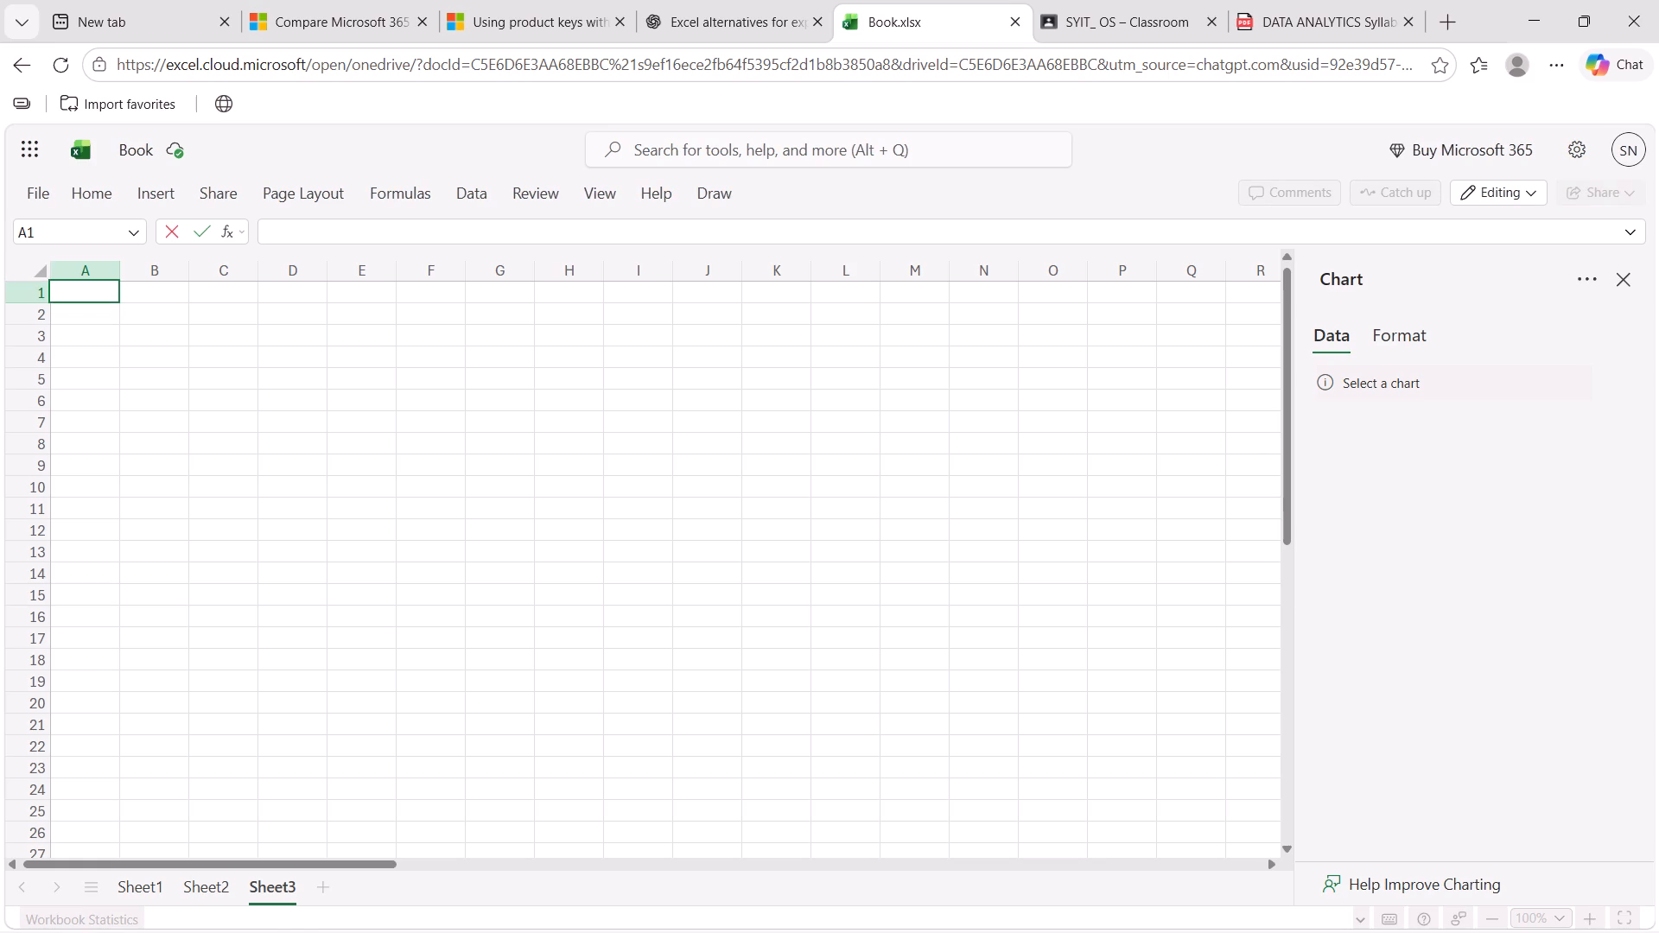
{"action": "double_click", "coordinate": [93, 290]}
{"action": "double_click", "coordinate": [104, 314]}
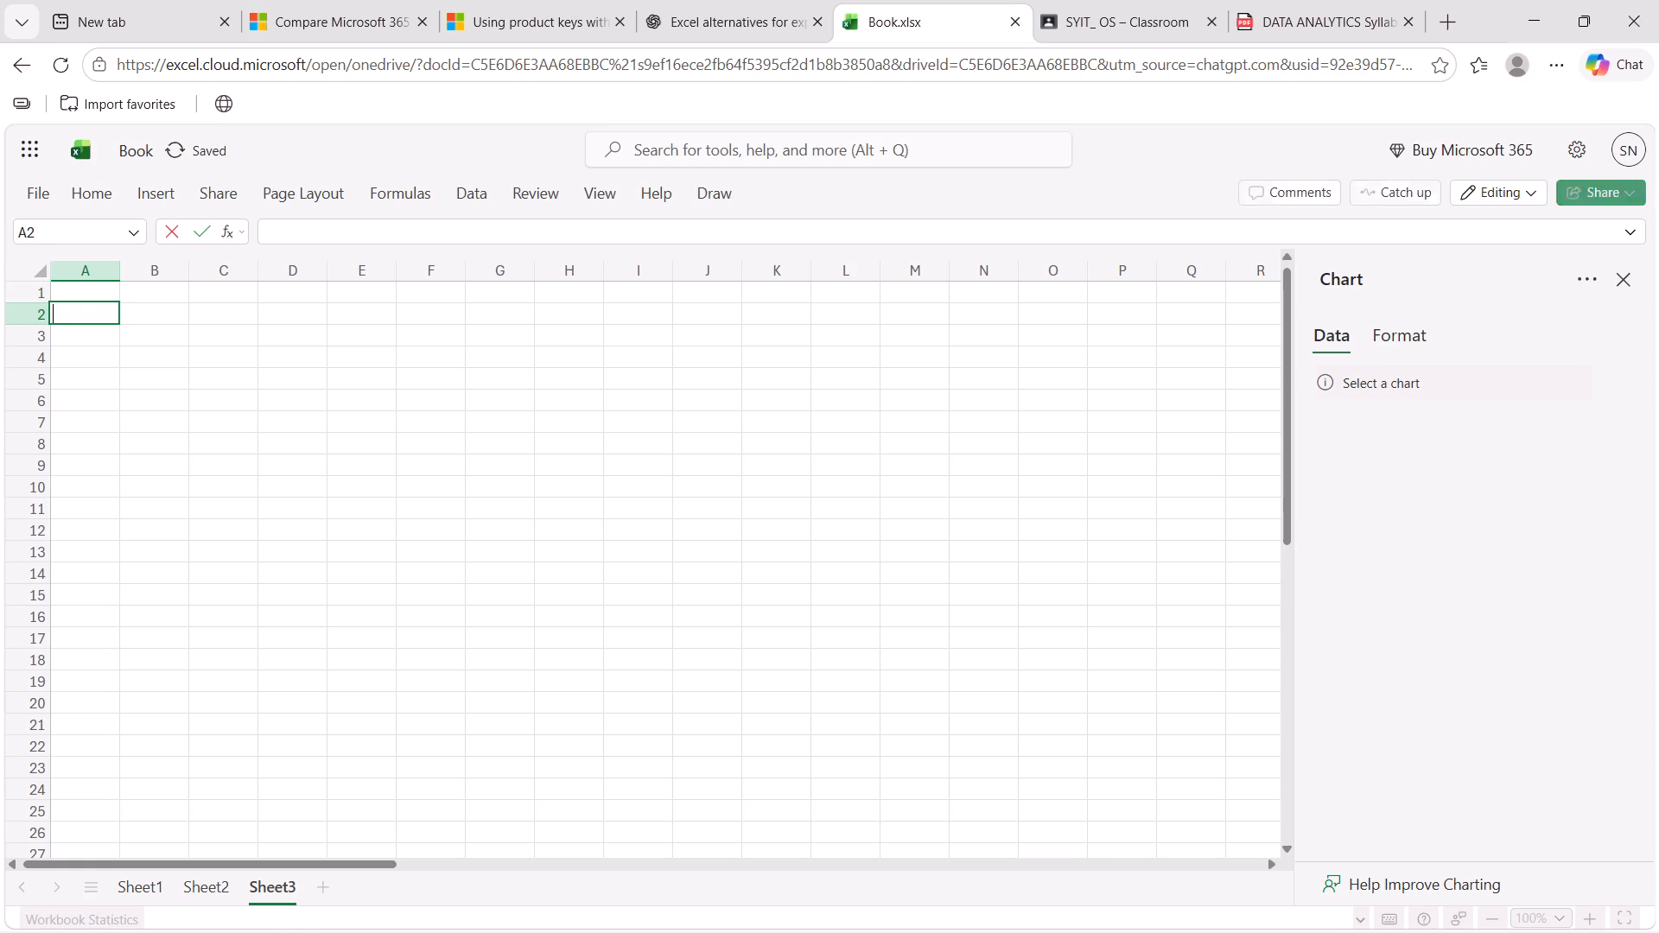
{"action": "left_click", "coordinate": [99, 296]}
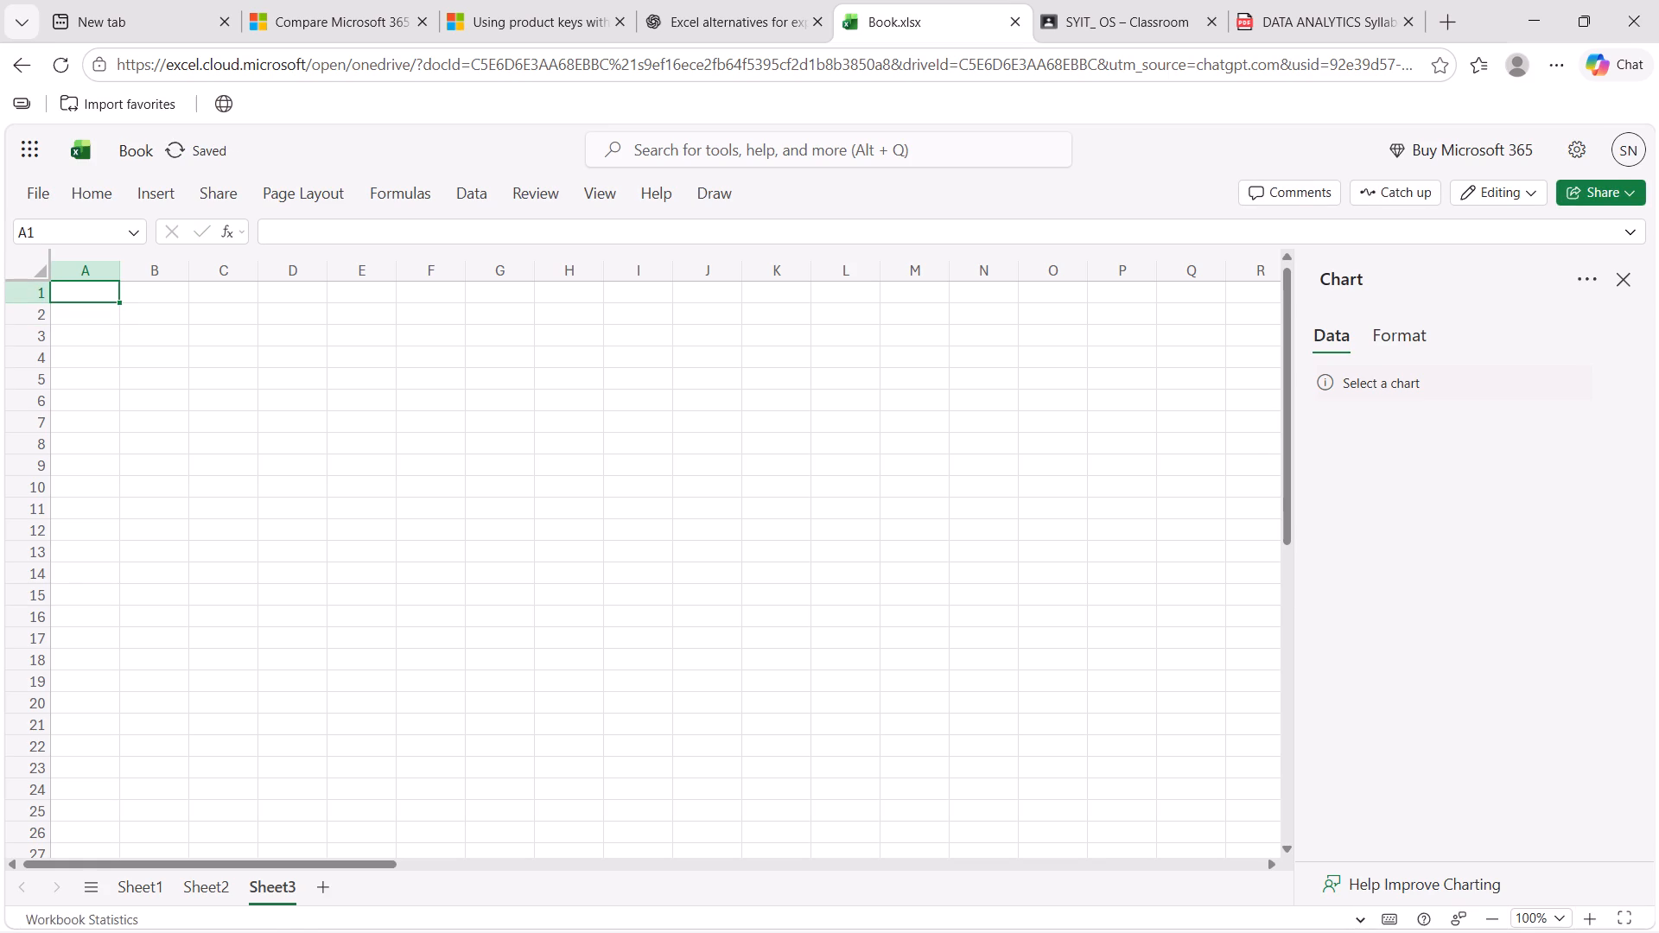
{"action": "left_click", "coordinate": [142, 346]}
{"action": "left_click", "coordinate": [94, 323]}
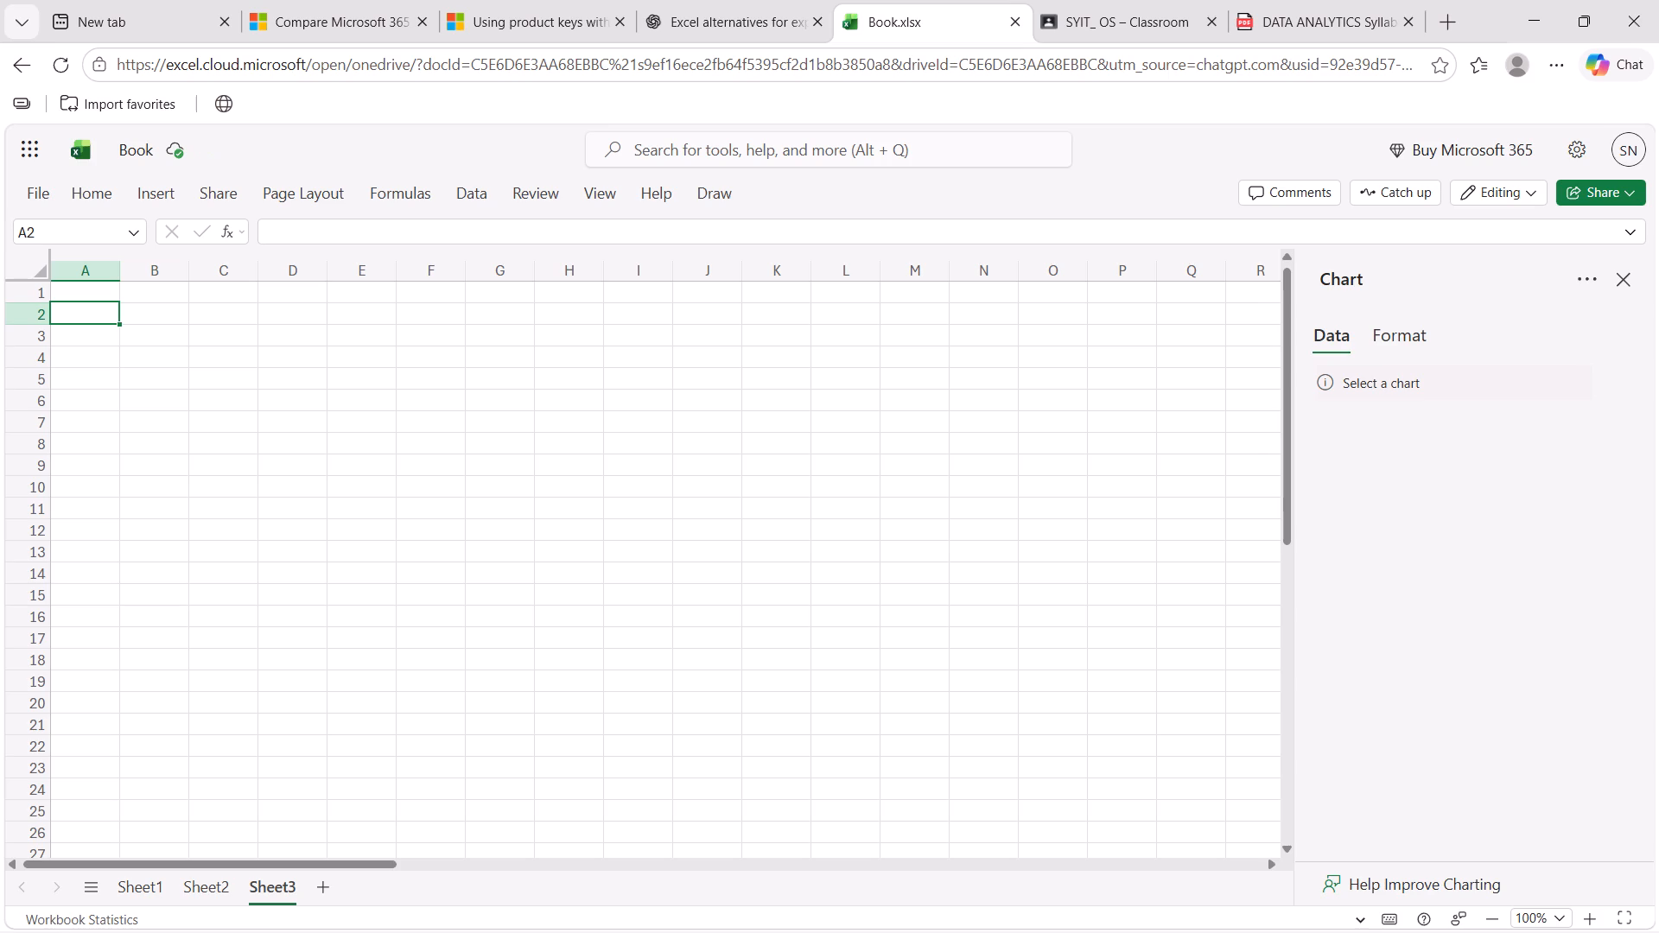
Return to Sheet2, which holds the student data table.
{"action": "left_click", "coordinate": [209, 875]}
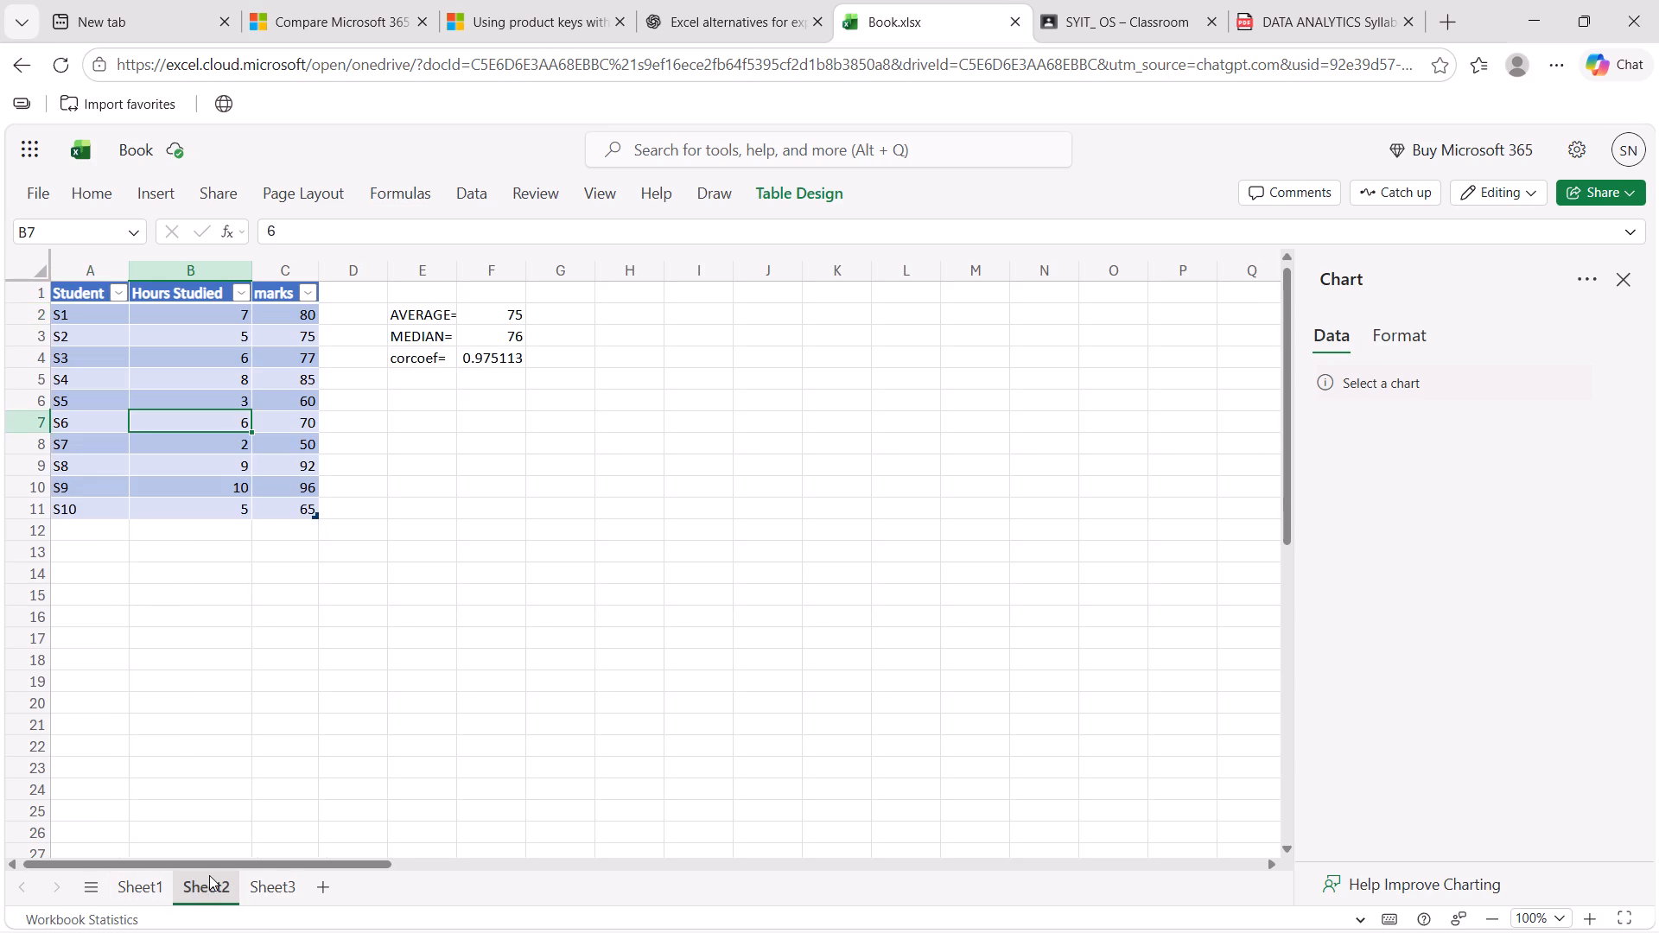
Reorder the worksheets so that Sheet2 comes before Sheet1, which holds the sales data and box plot.
{"action": "left_click", "coordinate": [149, 879]}
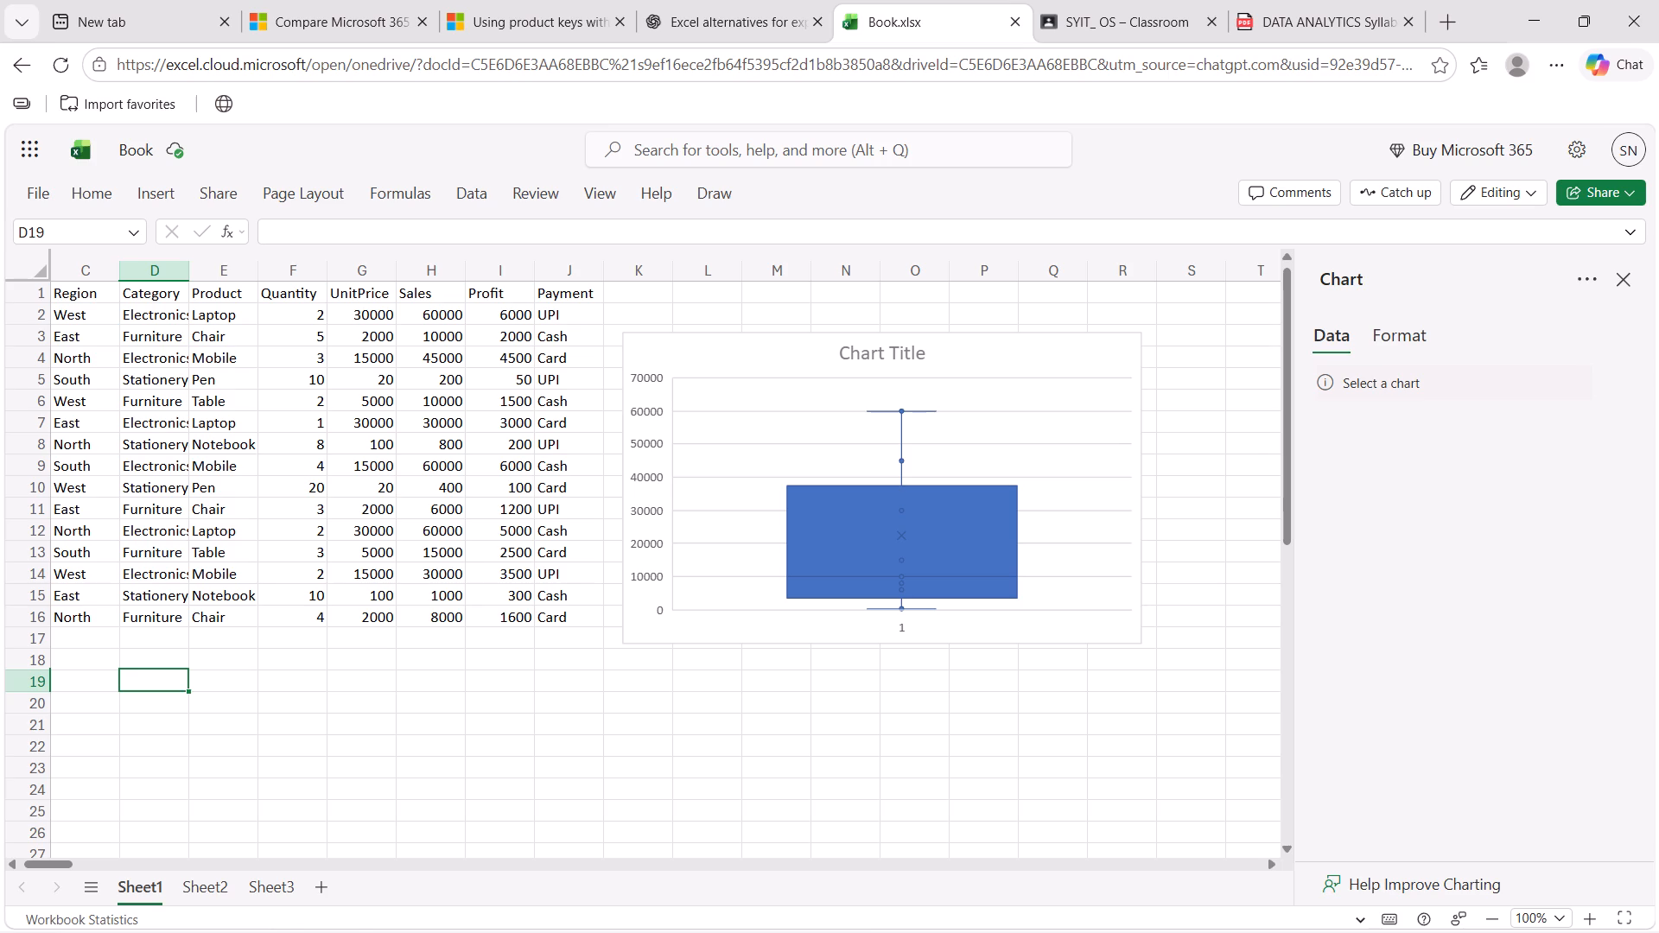
{"action": "left_click_drag", "start_coordinate": [218, 882], "coordinate": [195, 883]}
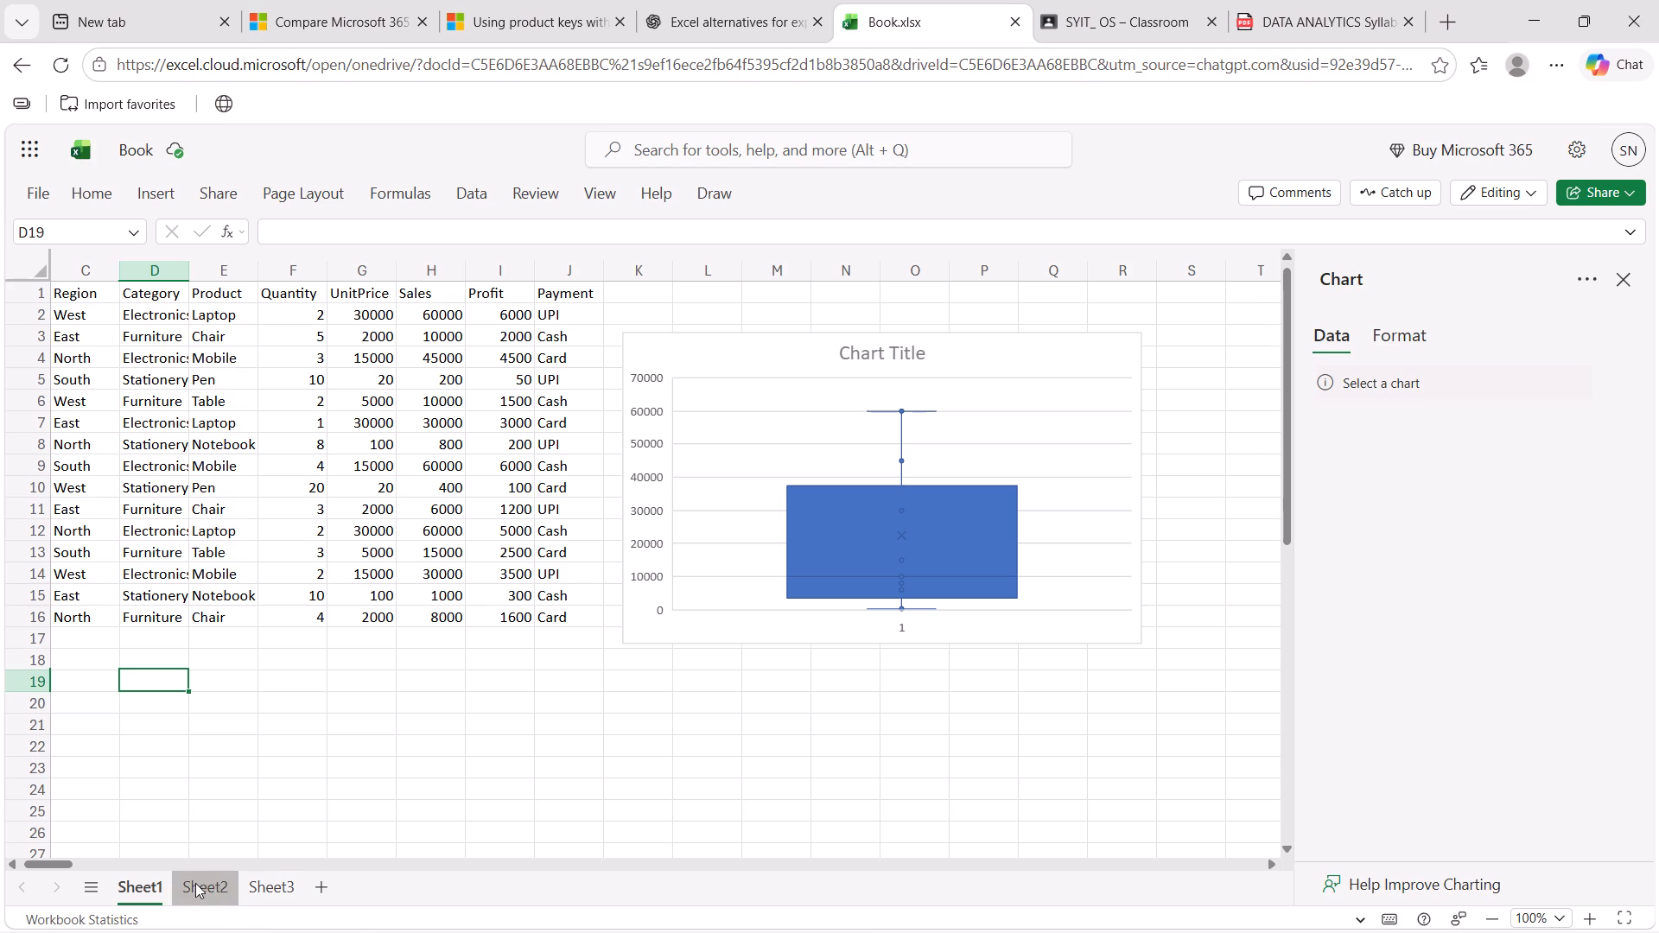
{"action": "left_click_drag", "start_coordinate": [195, 883], "coordinate": [156, 883]}
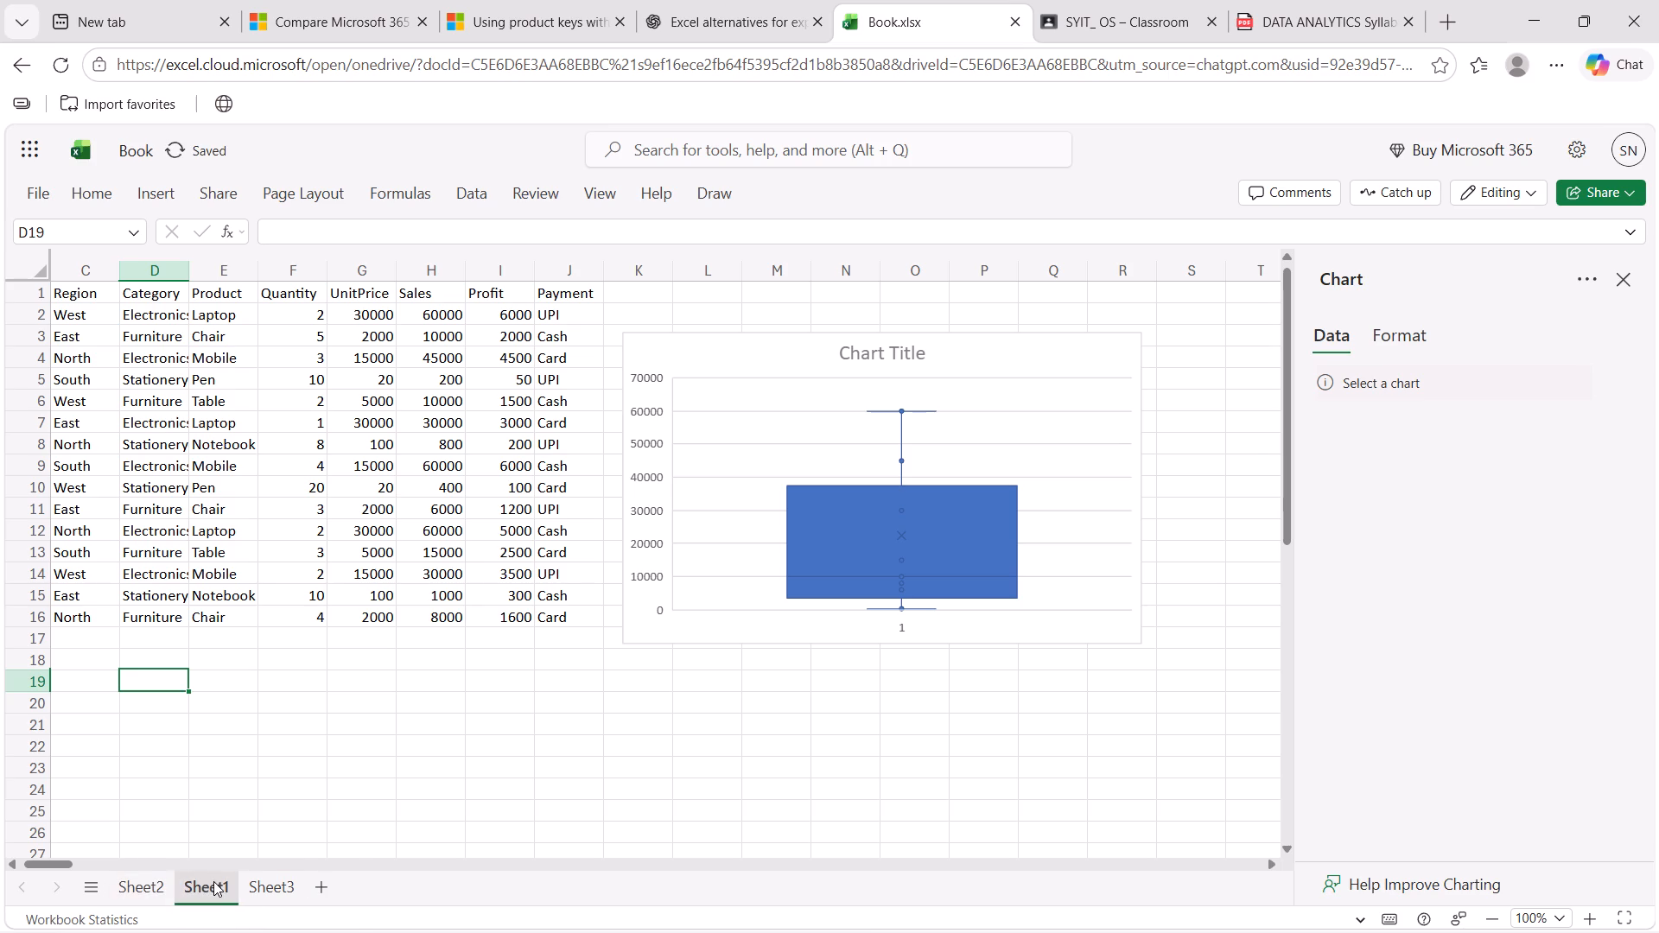
{"action": "left_click", "coordinate": [213, 881]}
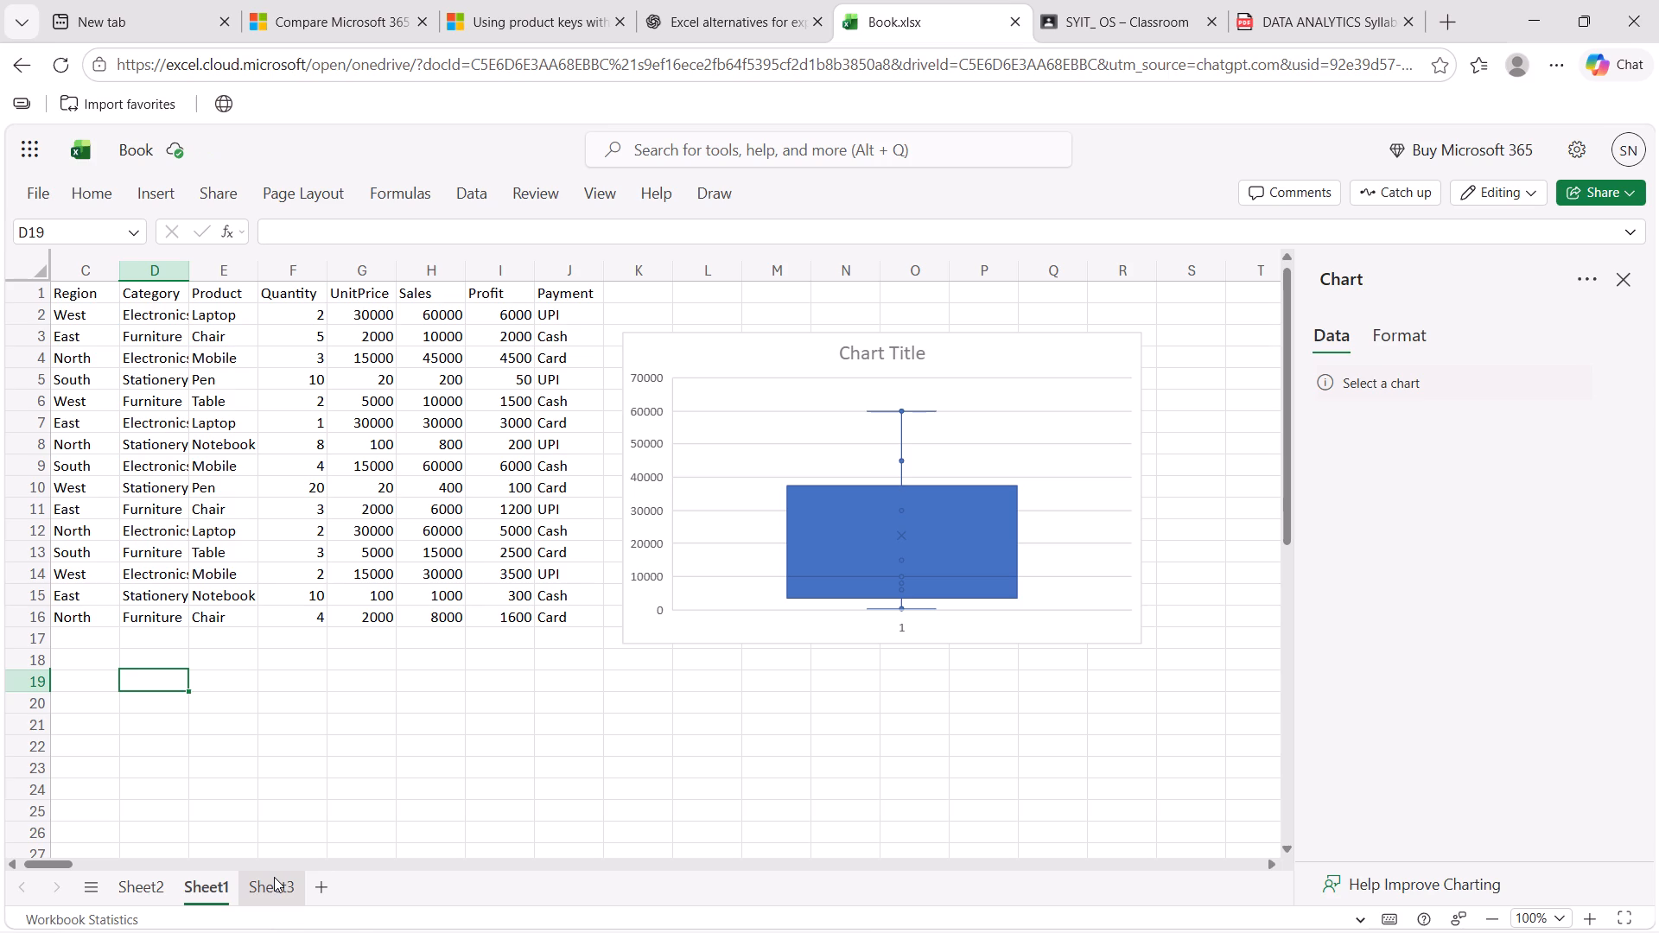
Rename the student data table on Sheet2 as Studentdata.
{"action": "left_click", "coordinate": [150, 885]}
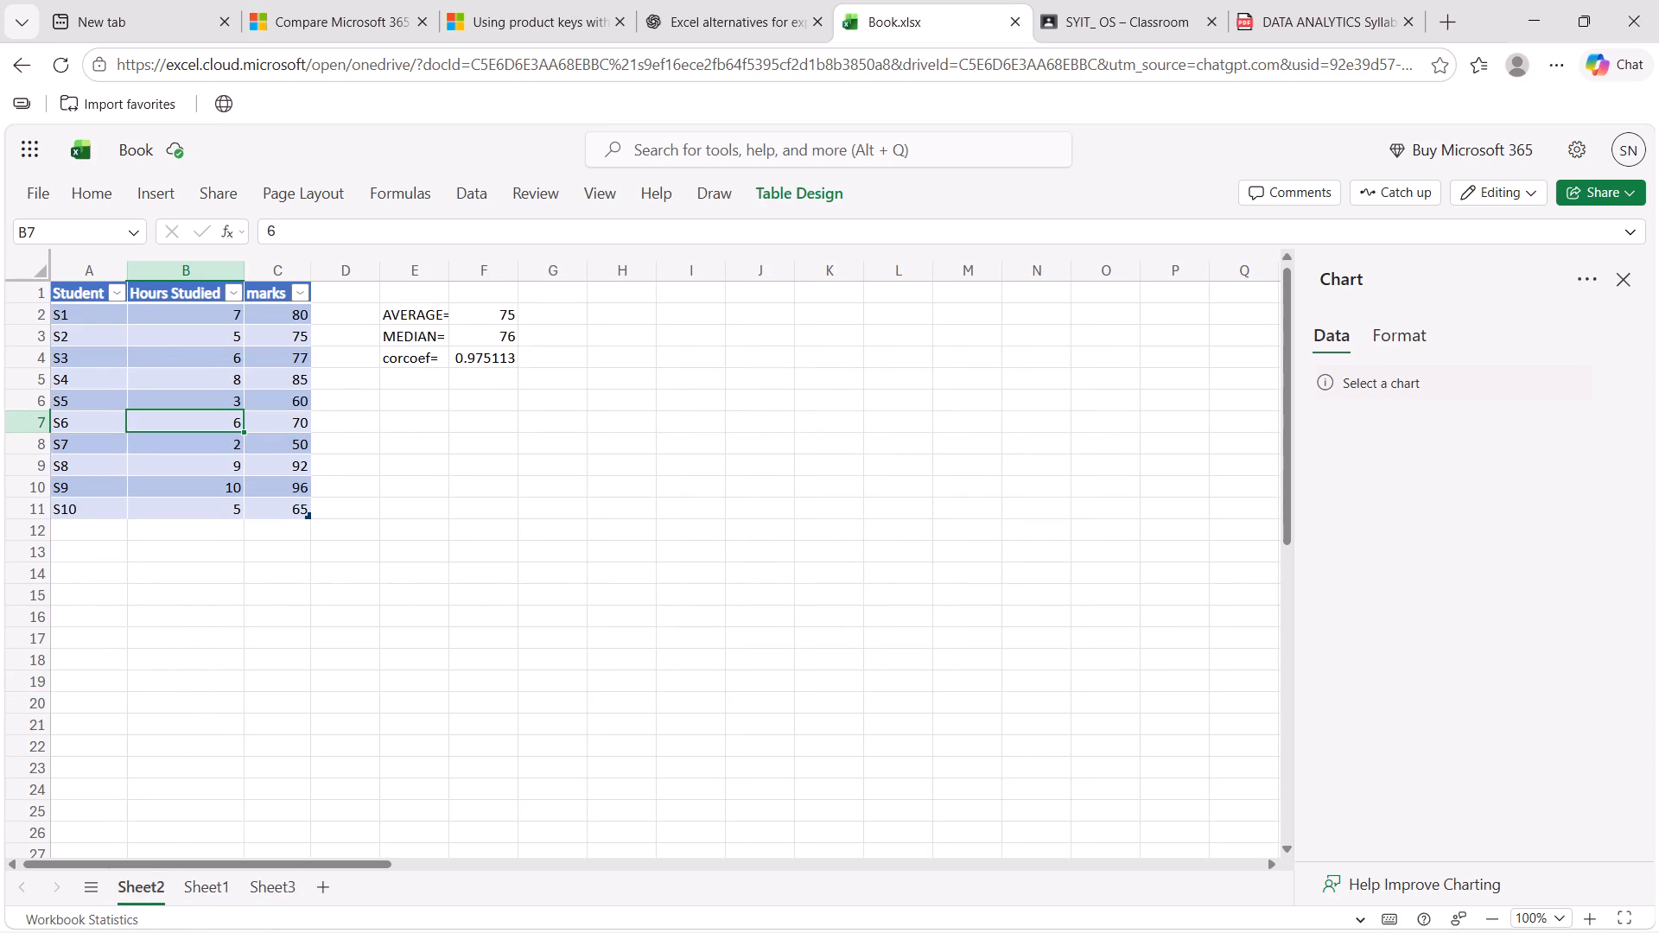
{"action": "left_click", "coordinate": [130, 422]}
{"action": "left_click", "coordinate": [793, 192]}
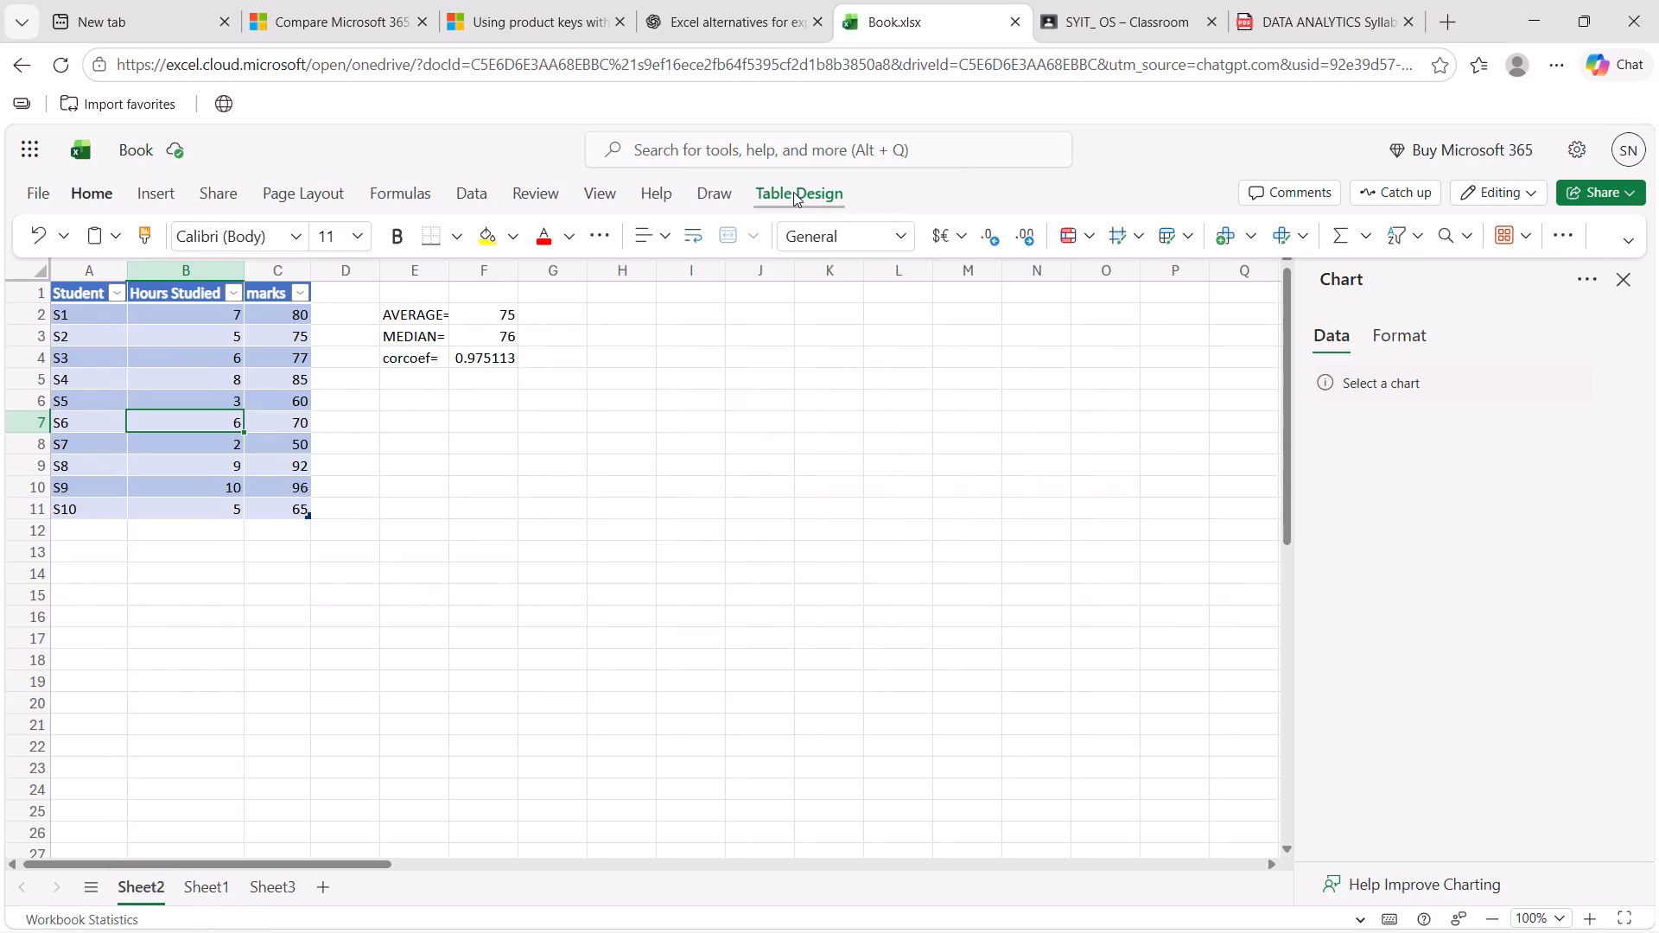
{"action": "left_click", "coordinate": [130, 232]}
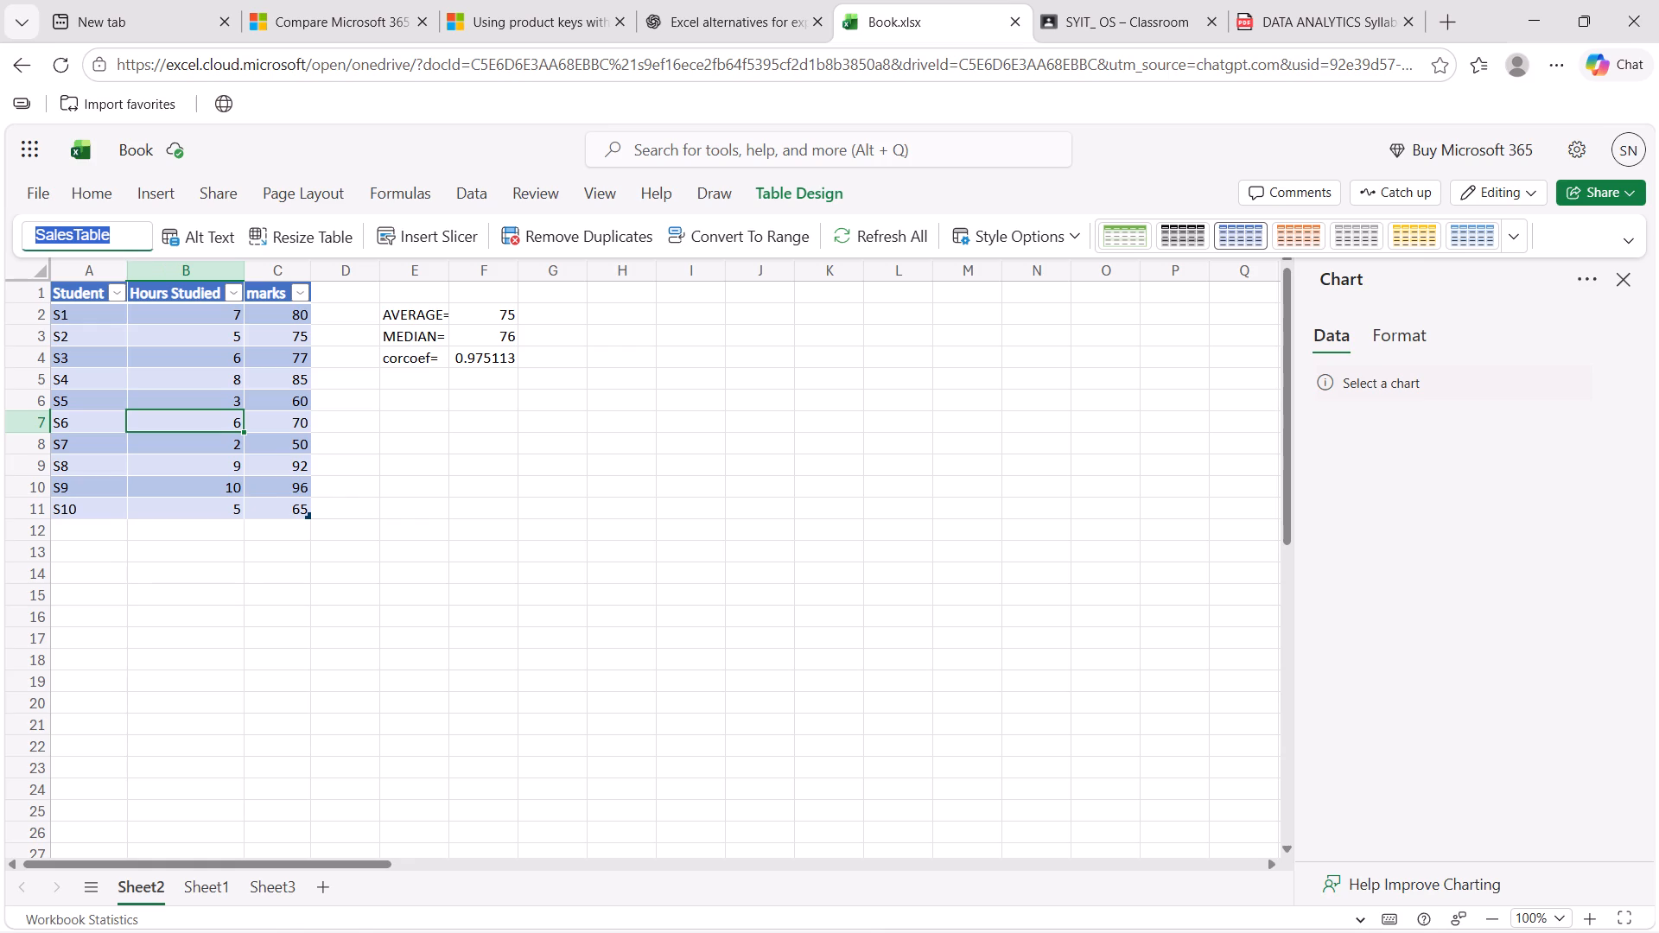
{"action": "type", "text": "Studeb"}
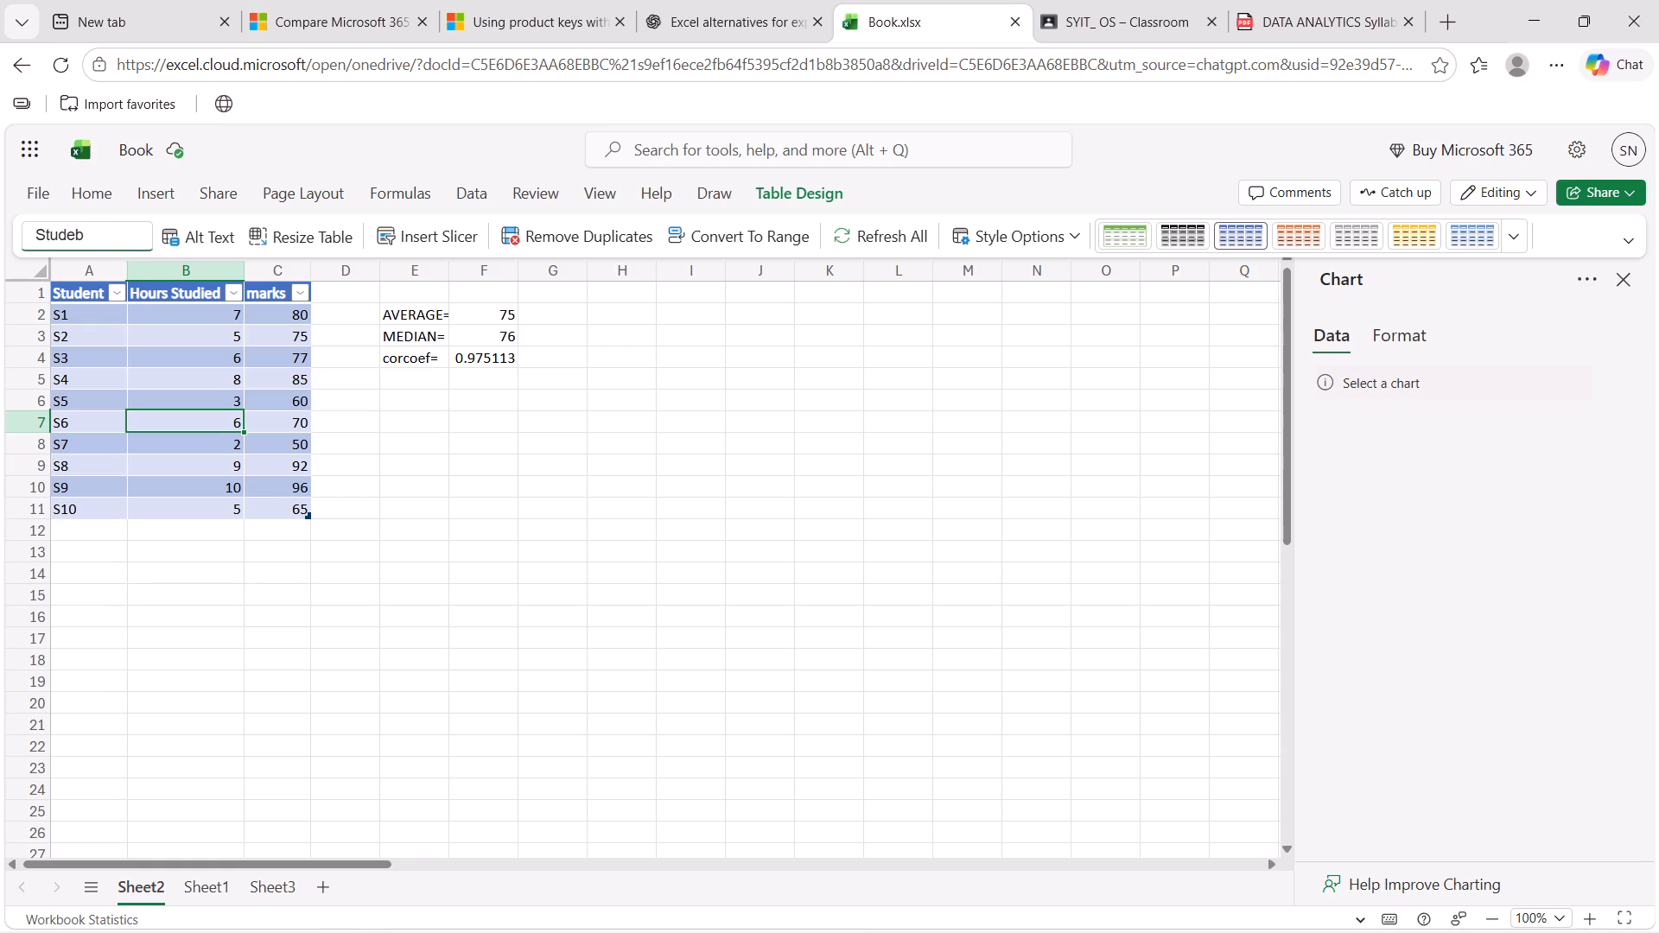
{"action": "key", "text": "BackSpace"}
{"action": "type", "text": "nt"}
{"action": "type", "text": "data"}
{"action": "left_click", "coordinate": [342, 489]}
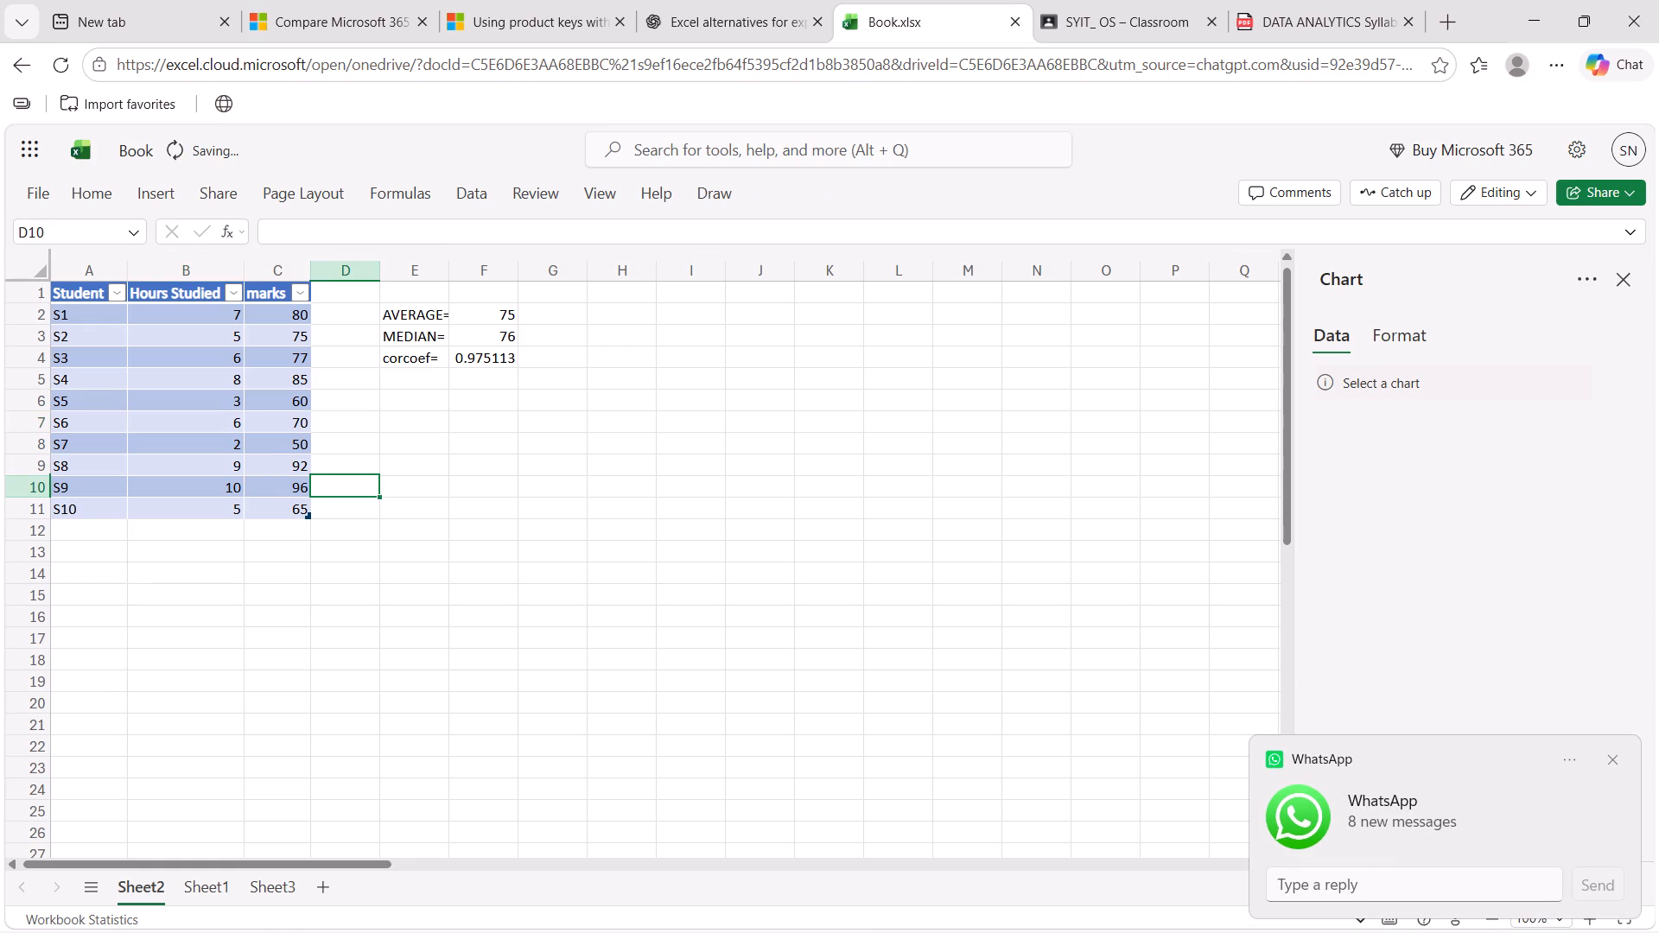
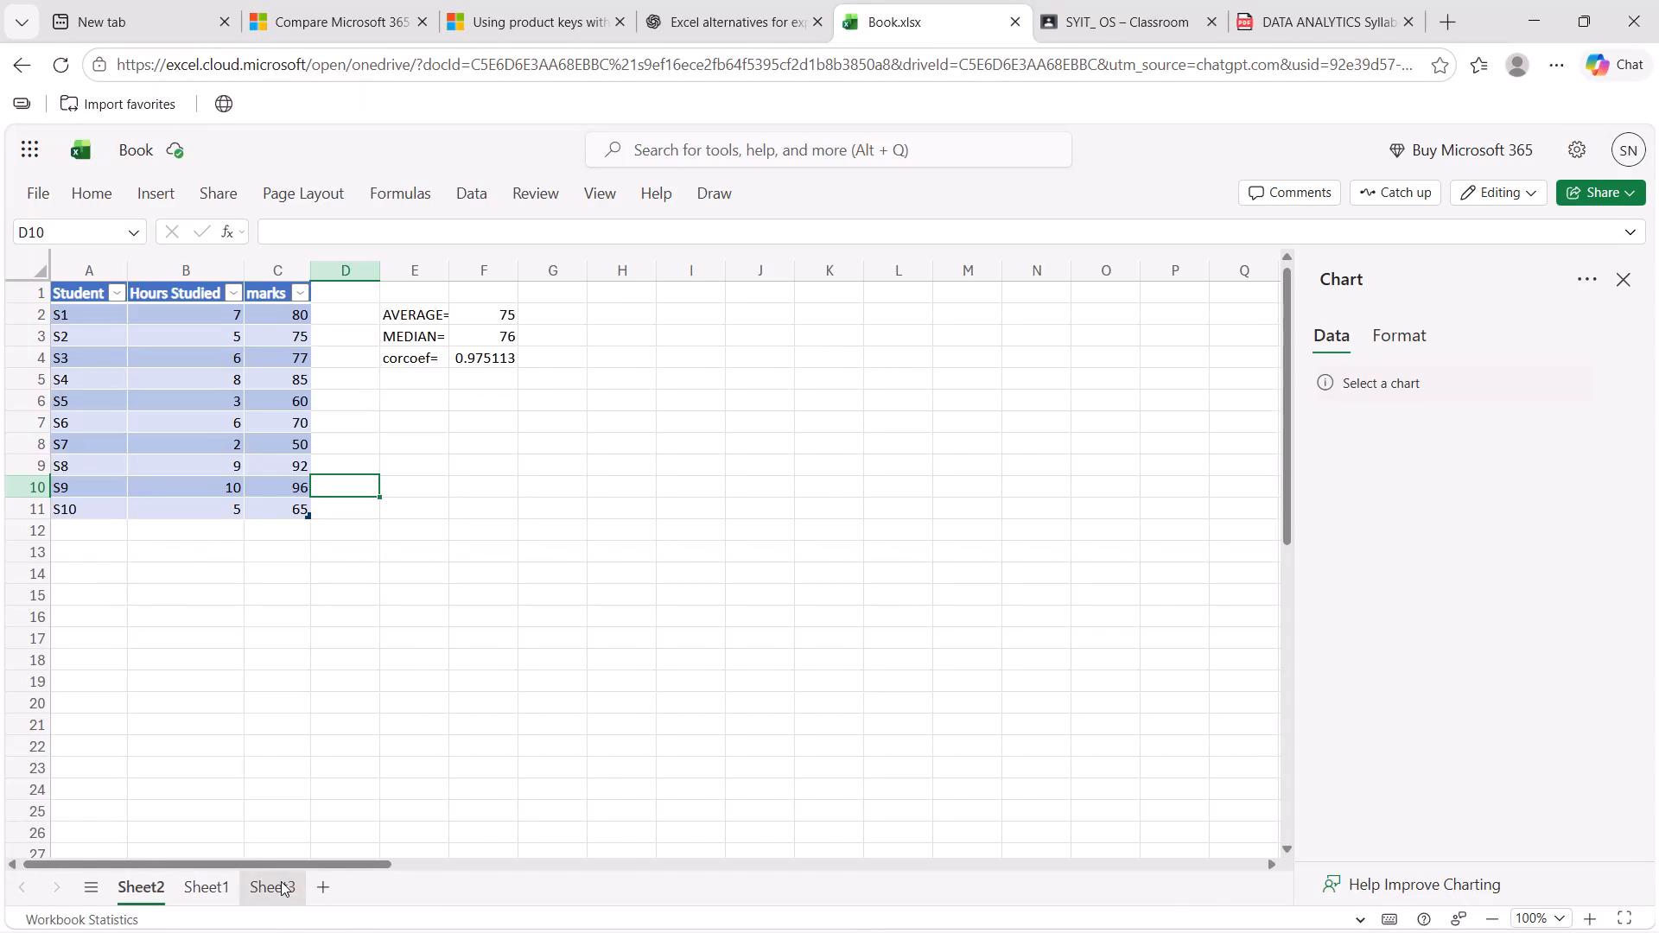
Switch to the blank Sheet3 worksheet and select cell A2.
{"action": "left_click", "coordinate": [281, 881]}
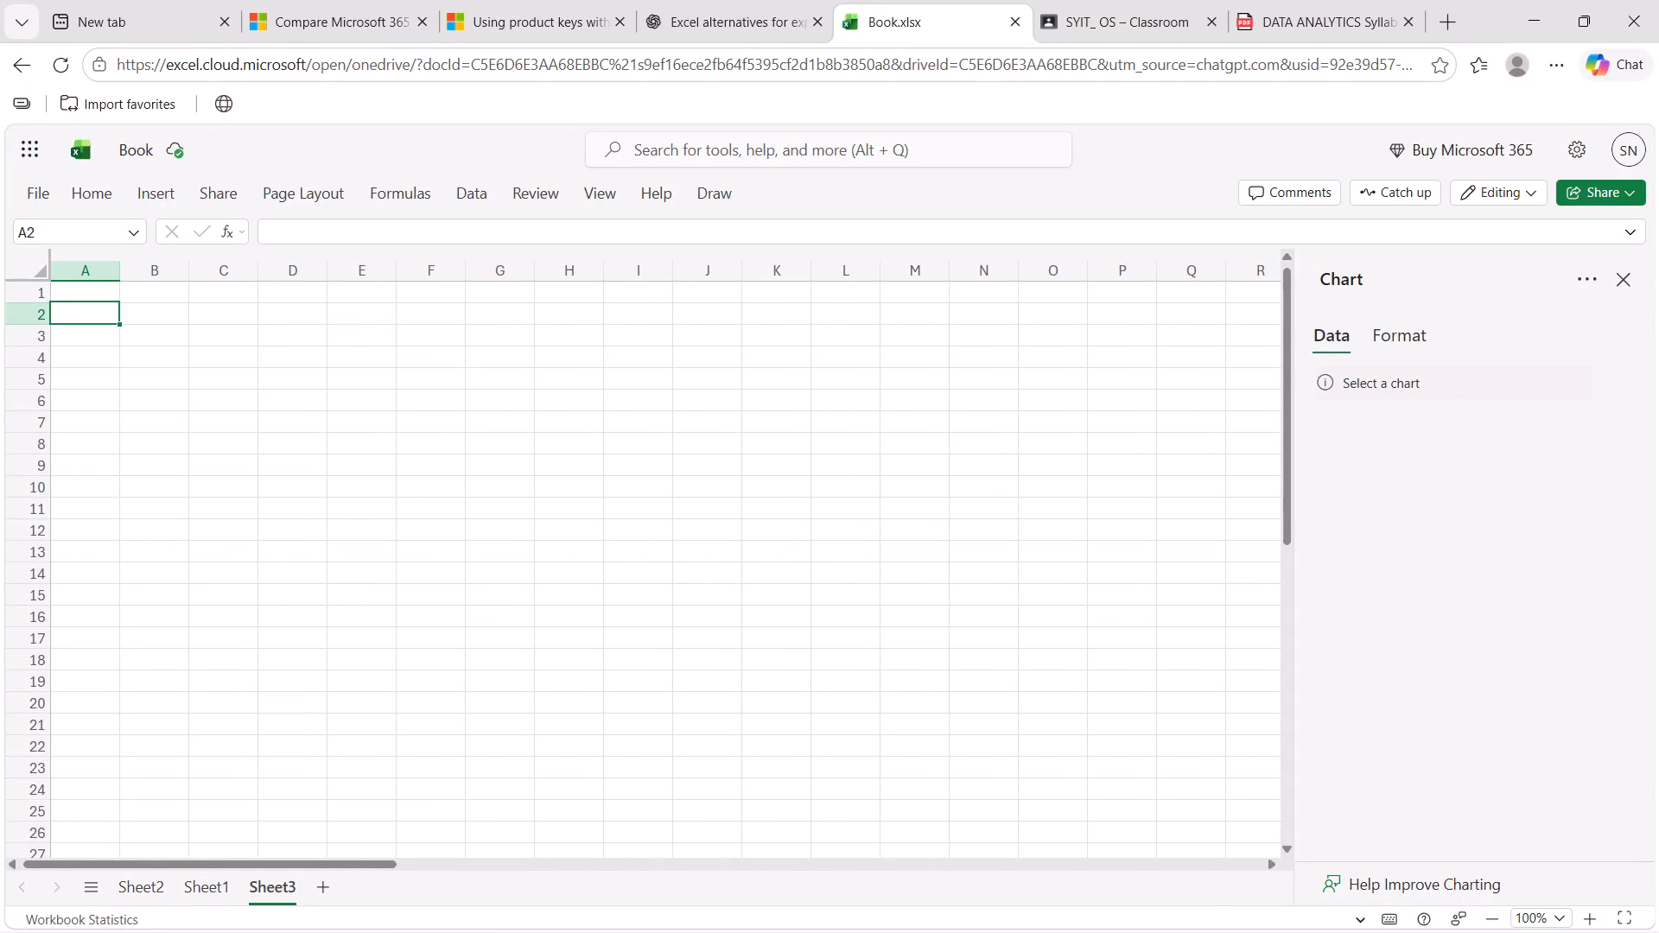
{"action": "left_click", "coordinate": [93, 317]}
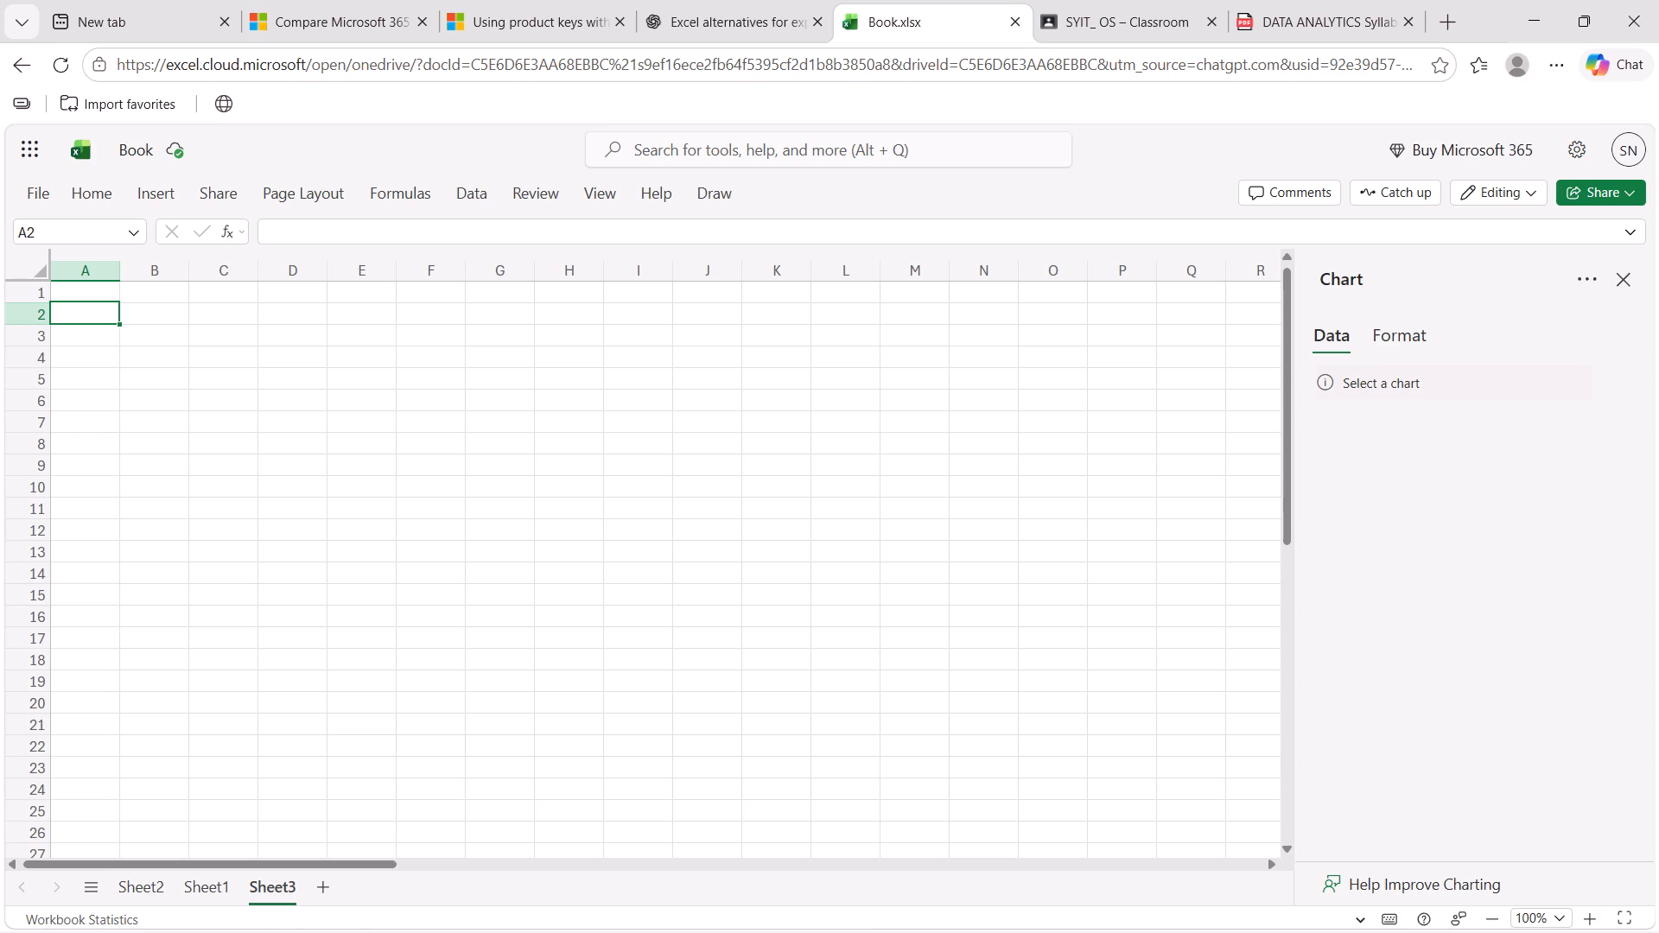
{"action": "left_click", "coordinate": [93, 317]}
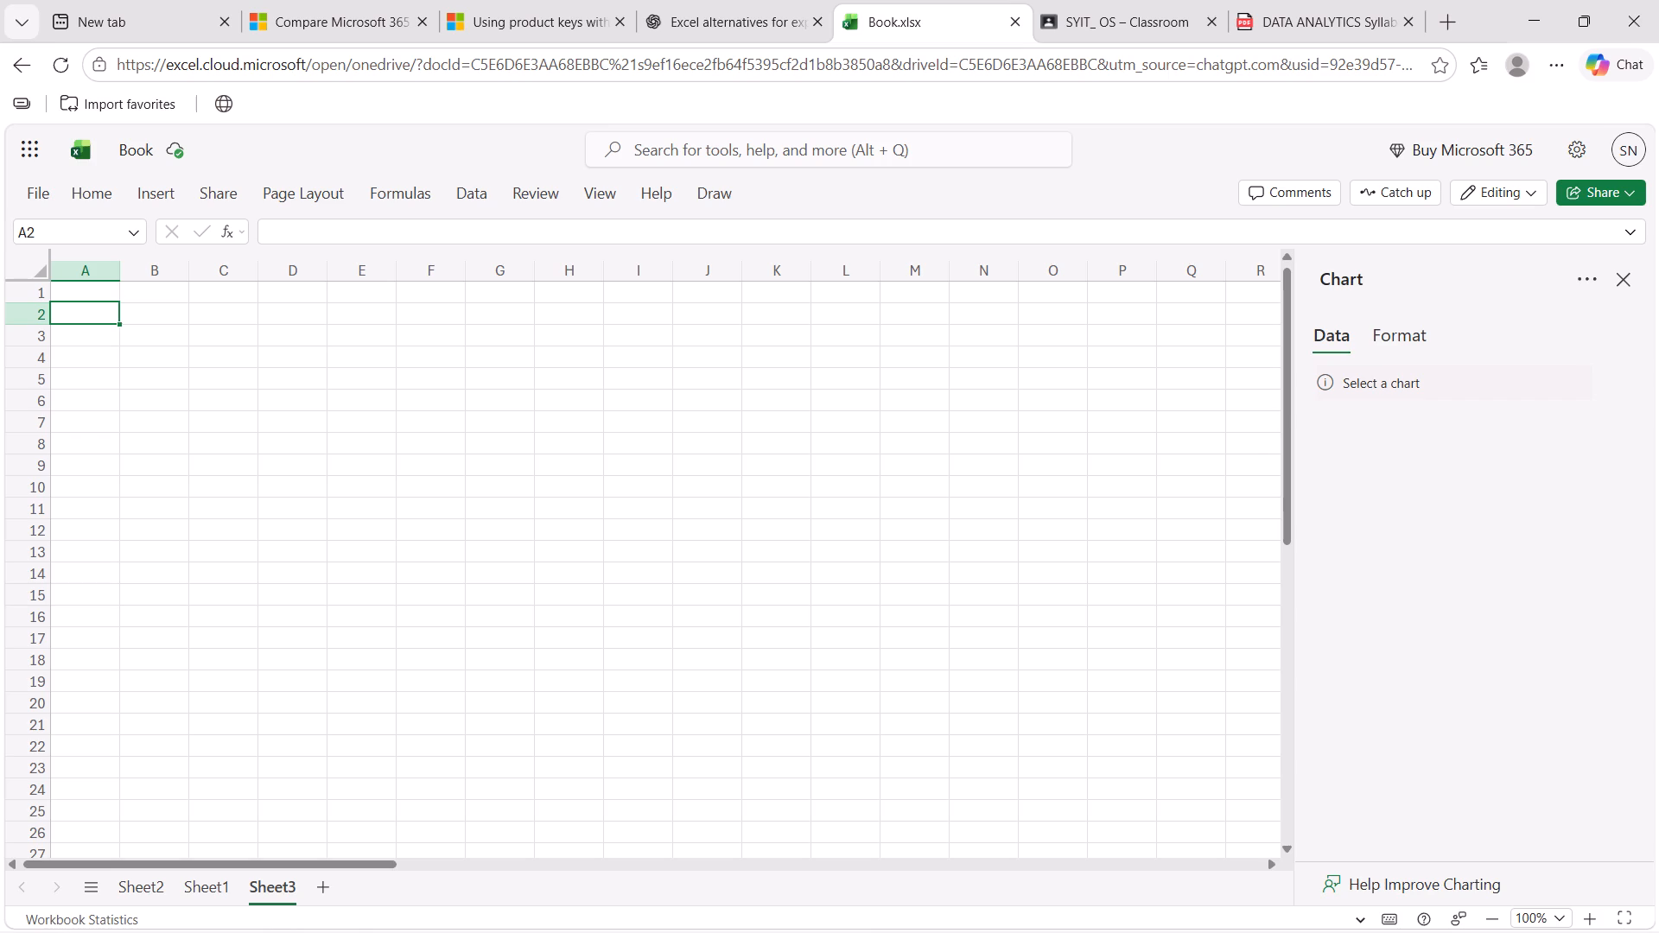
Enter the label "Sum Sales" in cell A2 of Sheet3.
{"action": "left_click", "coordinate": [78, 313]}
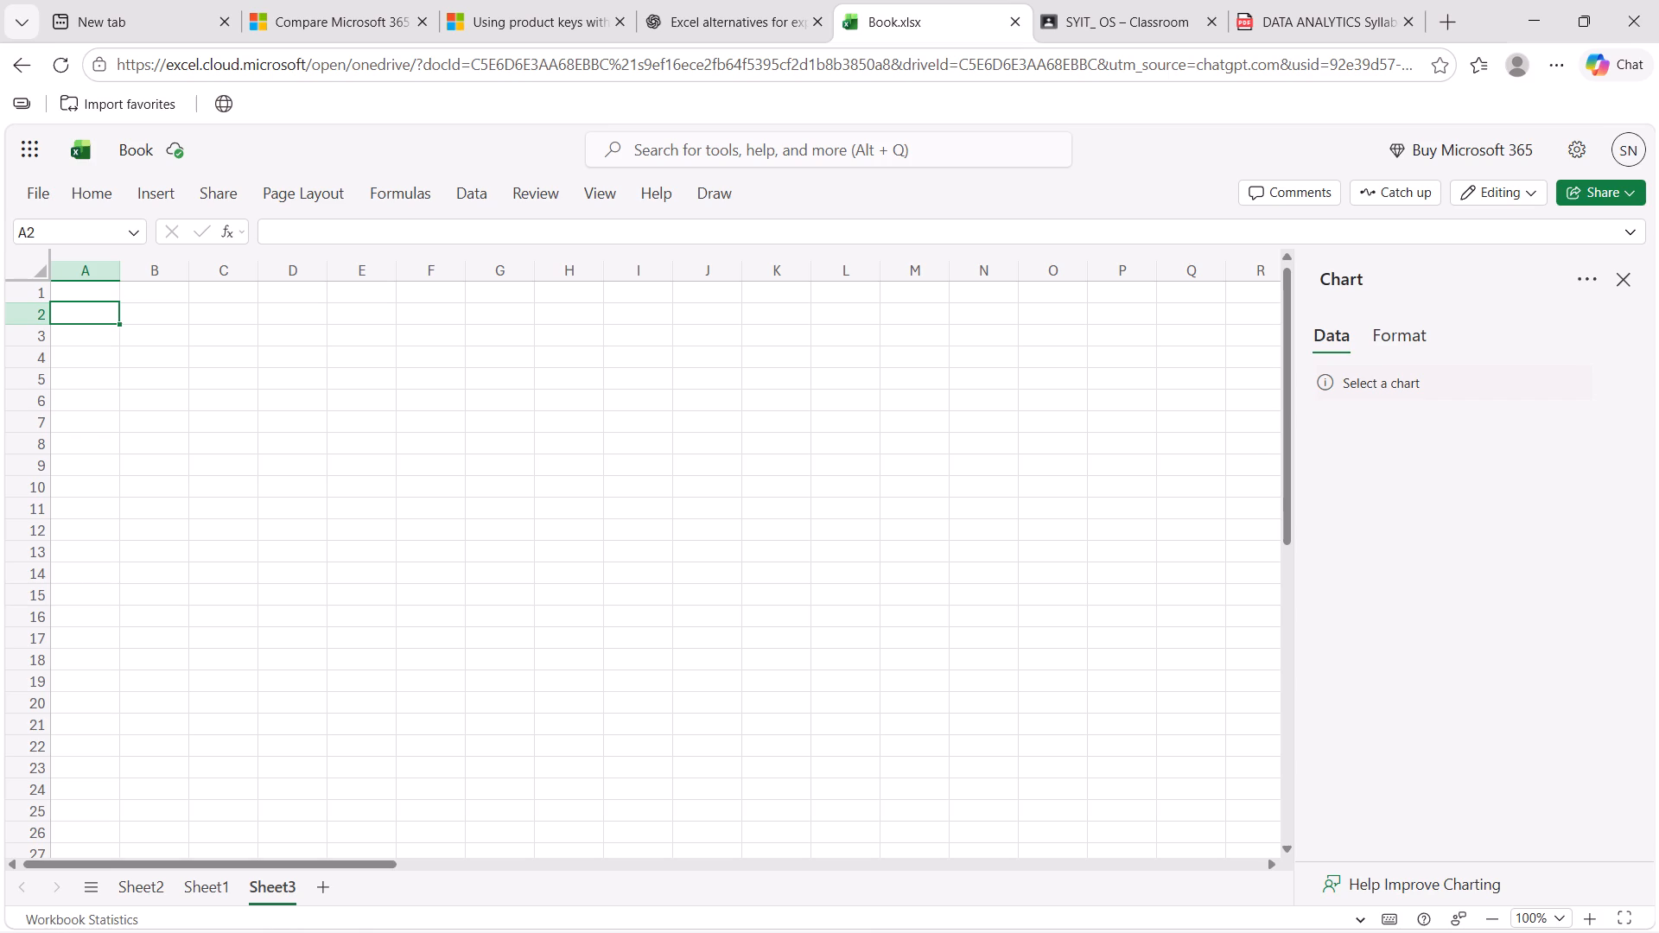
{"action": "double_click", "coordinate": [75, 318]}
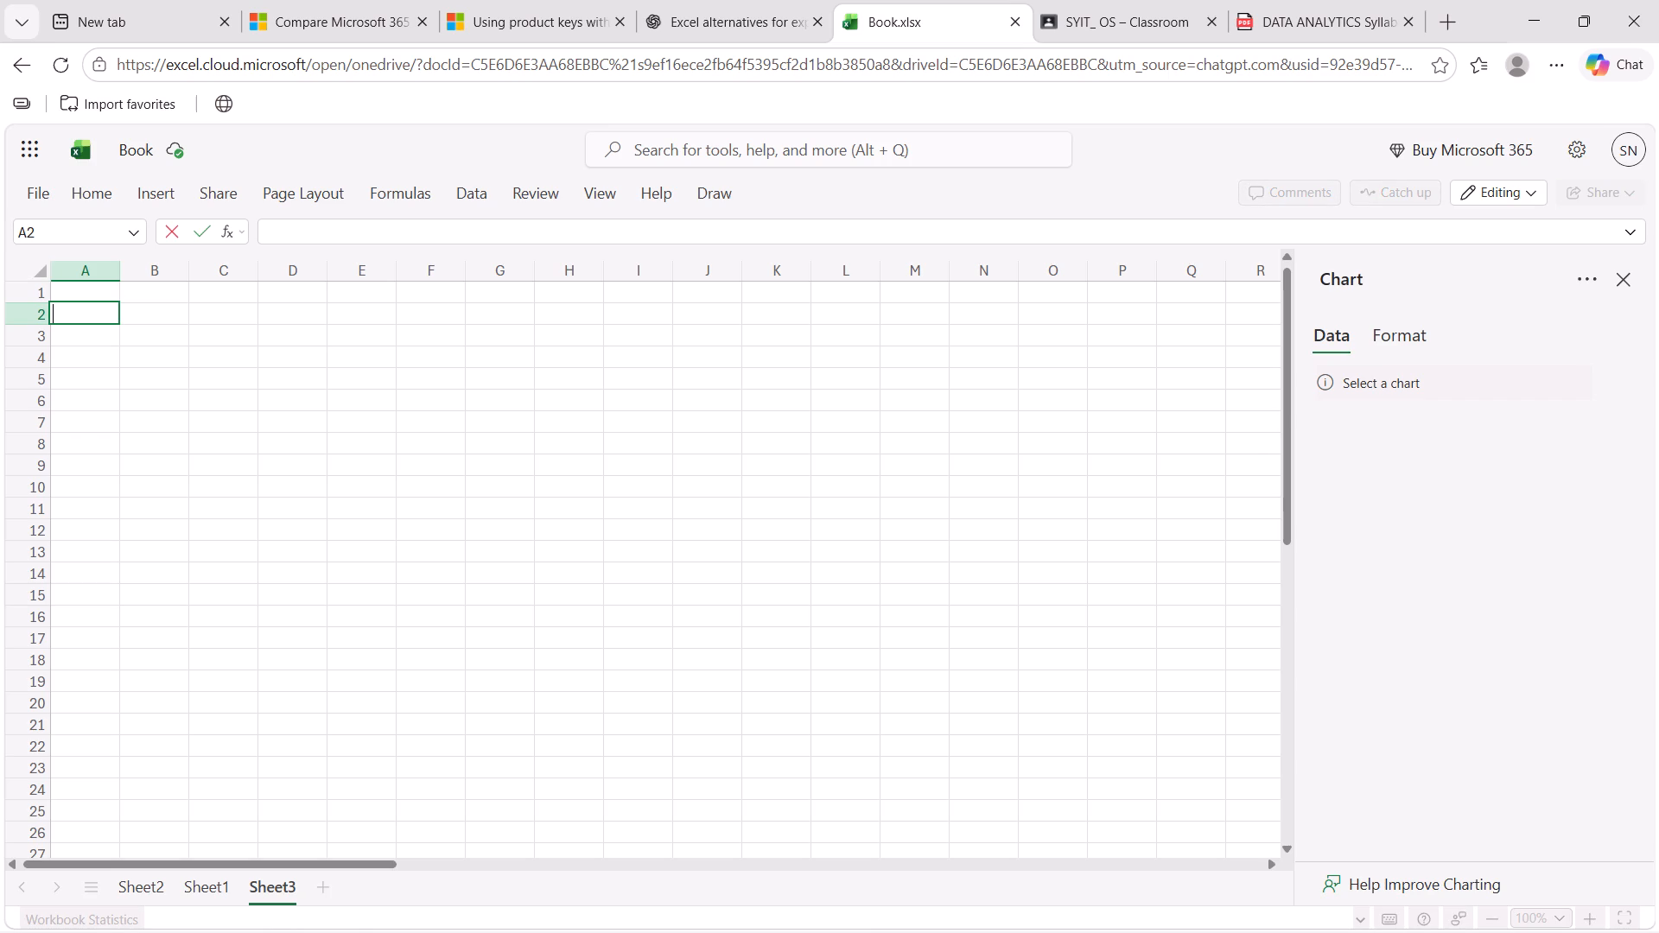
{"action": "type", "text": "Sum"}
{"action": "key", "text": "space"}
{"action": "type", "text": "Sak"}
{"action": "key", "text": "BackSpace"}
{"action": "type", "text": "les"}
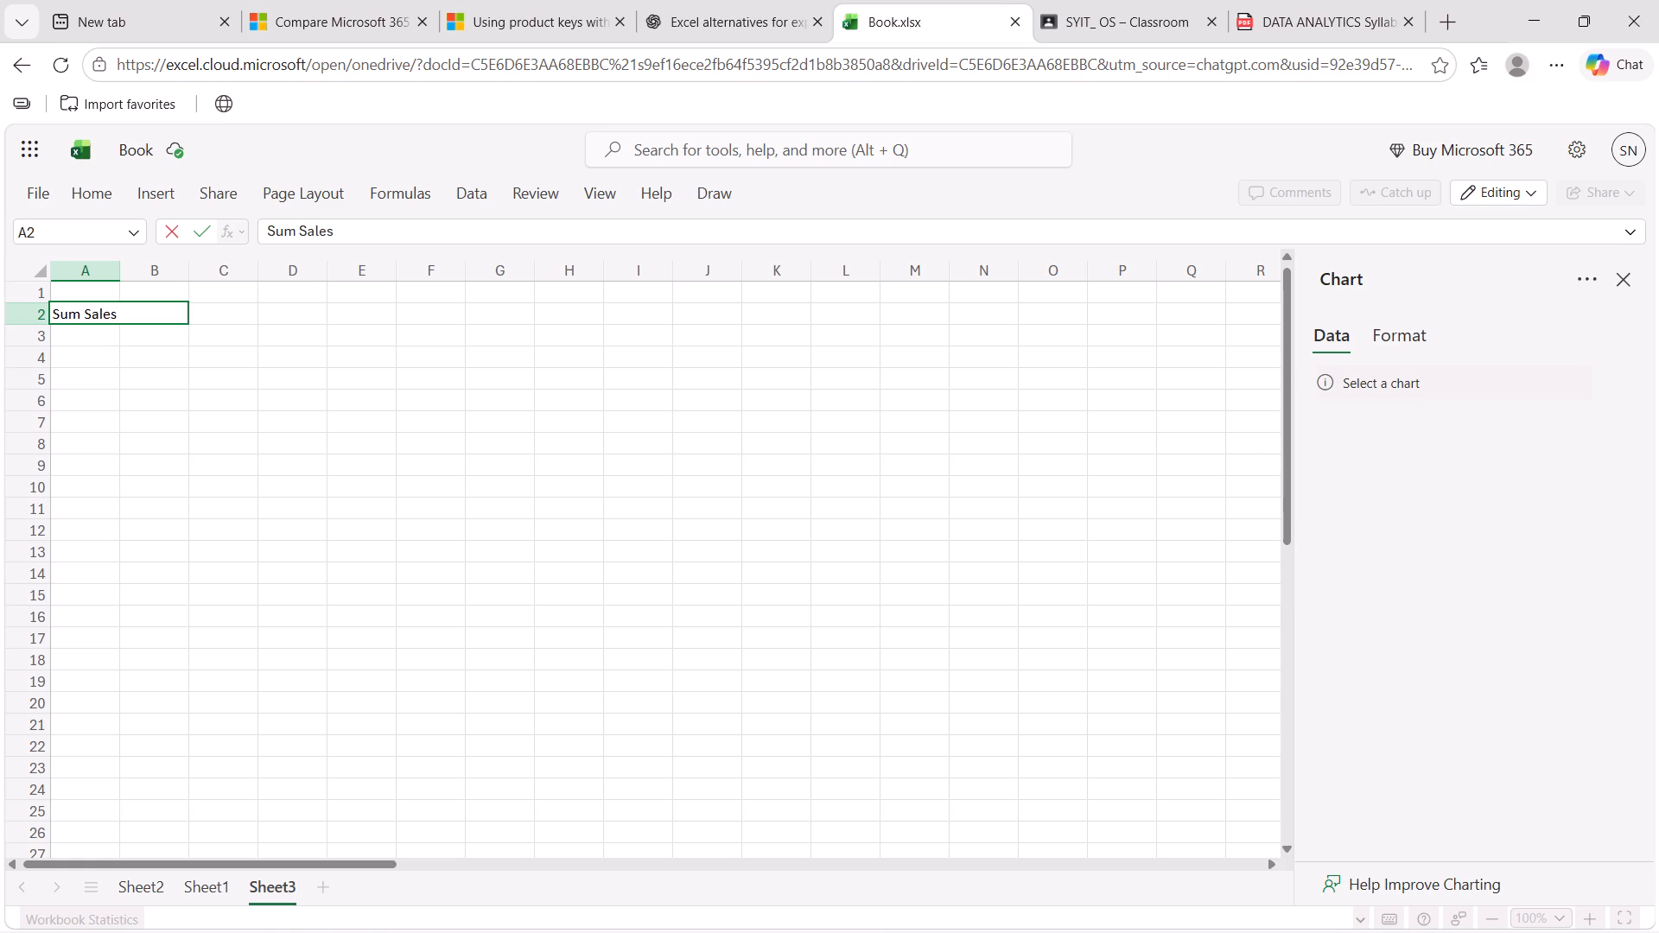
{"action": "key", "text": "Return"}
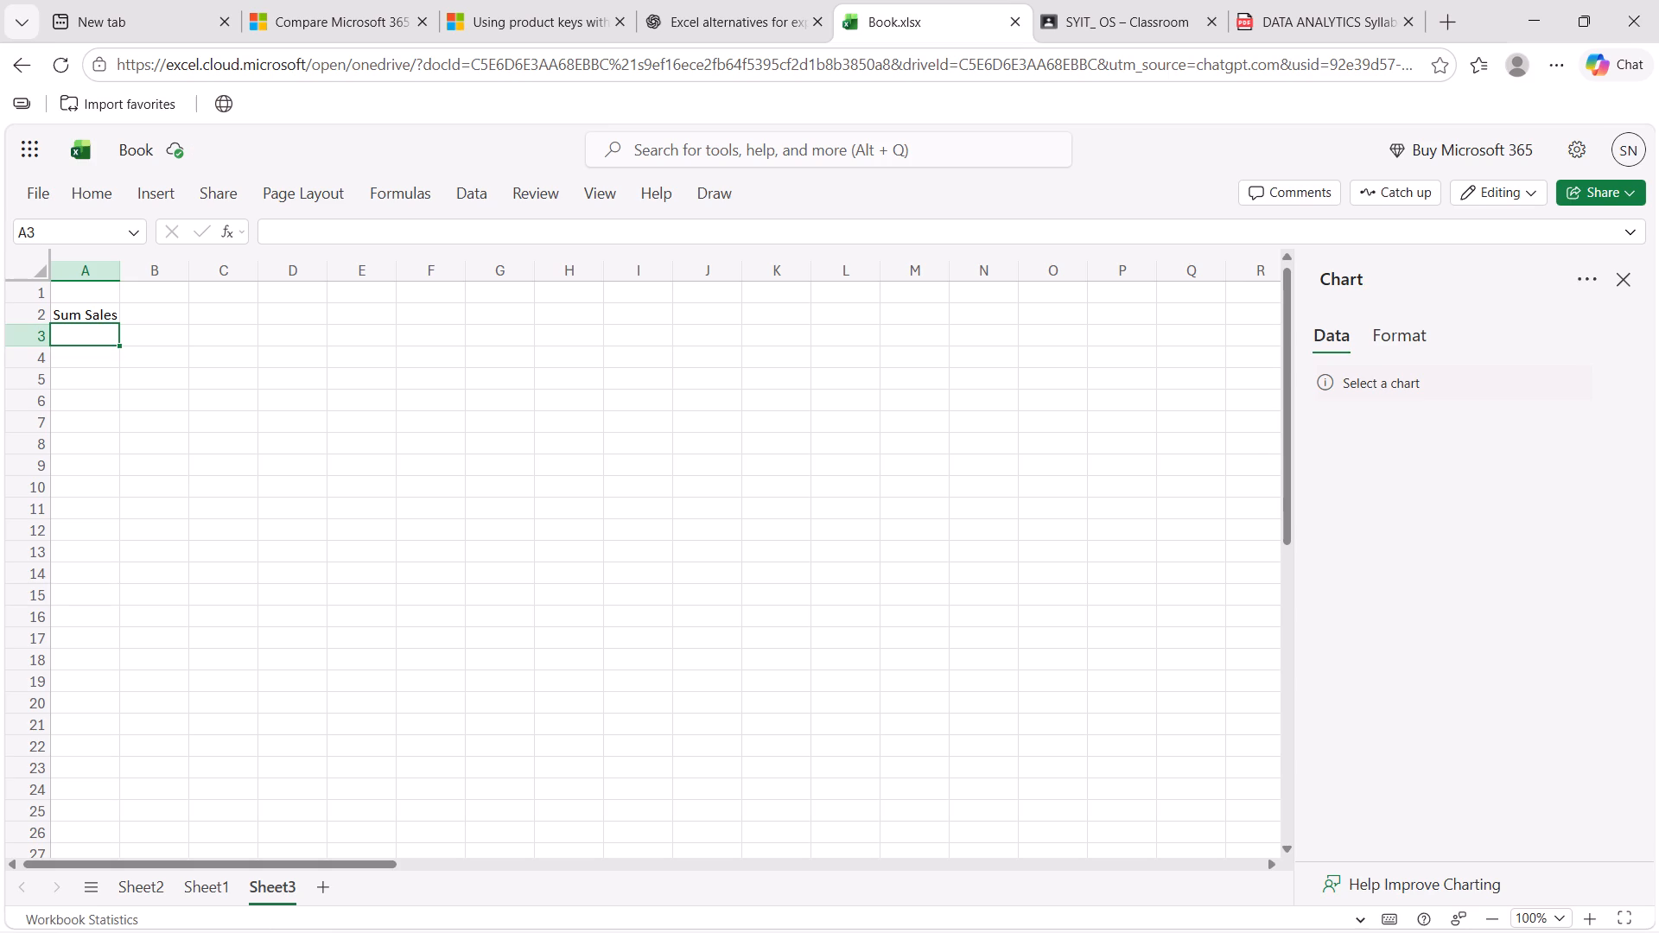
In Sheet3 cell B2, calculate total sales with a SUM formula over Sheet1's Sales values, =SUM('Sheet1'!H2:H16).
{"action": "left_click", "coordinate": [135, 313]}
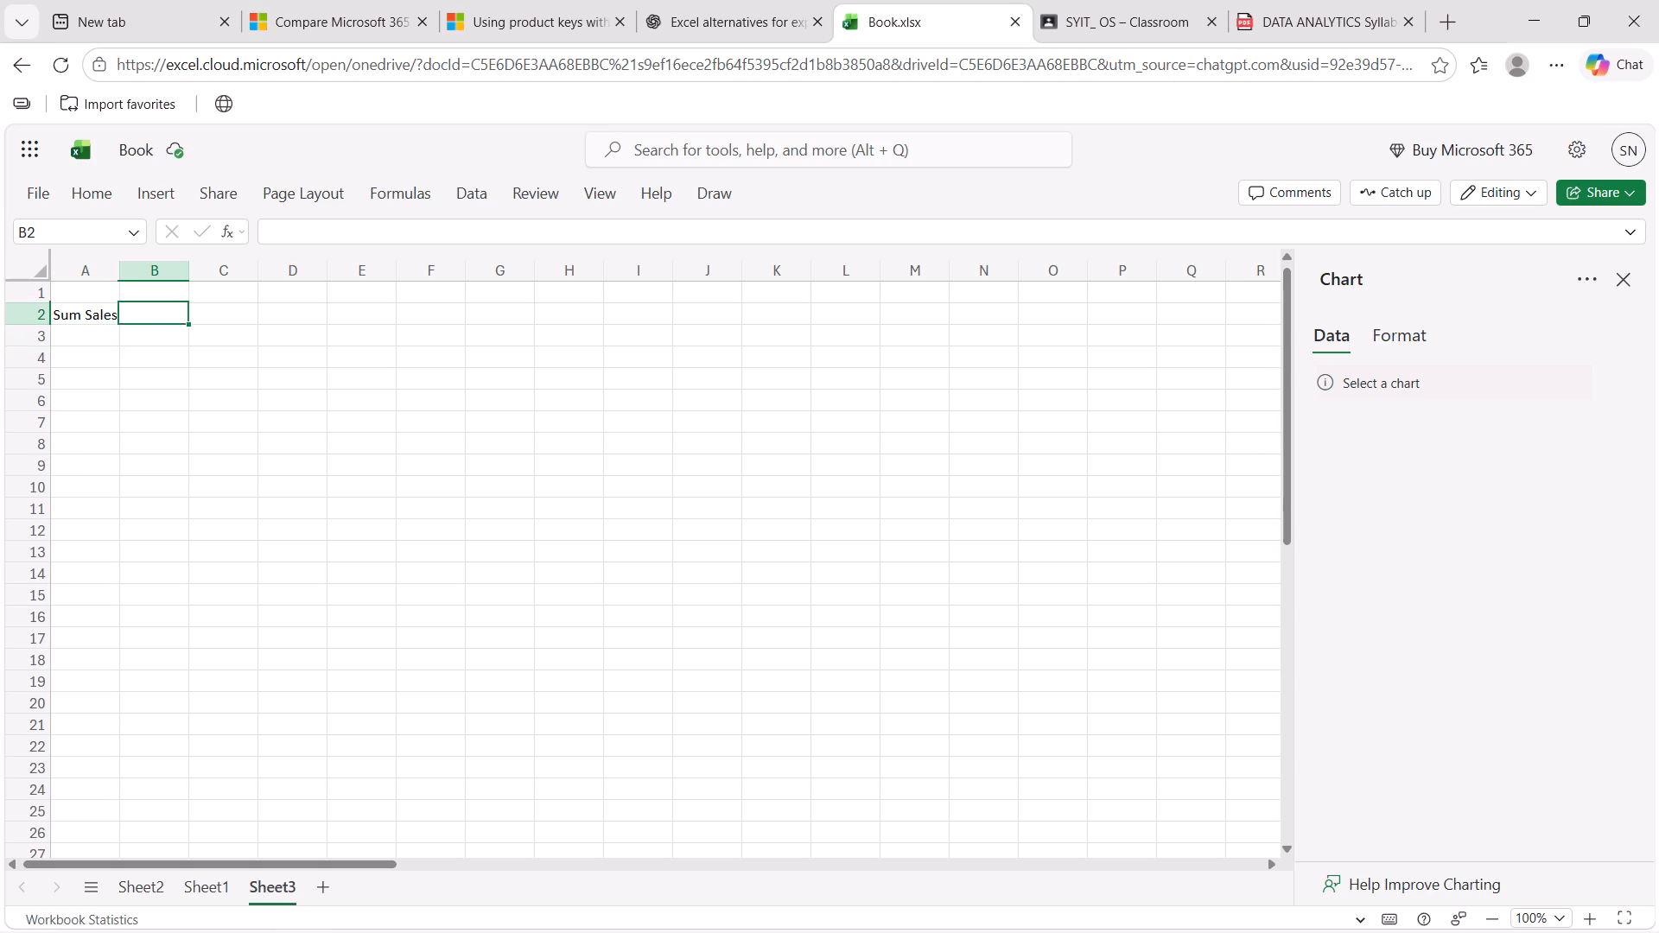
{"action": "key", "text": "shift+plus"}
{"action": "key", "text": "BackSpace"}
{"action": "key", "text": "equal"}
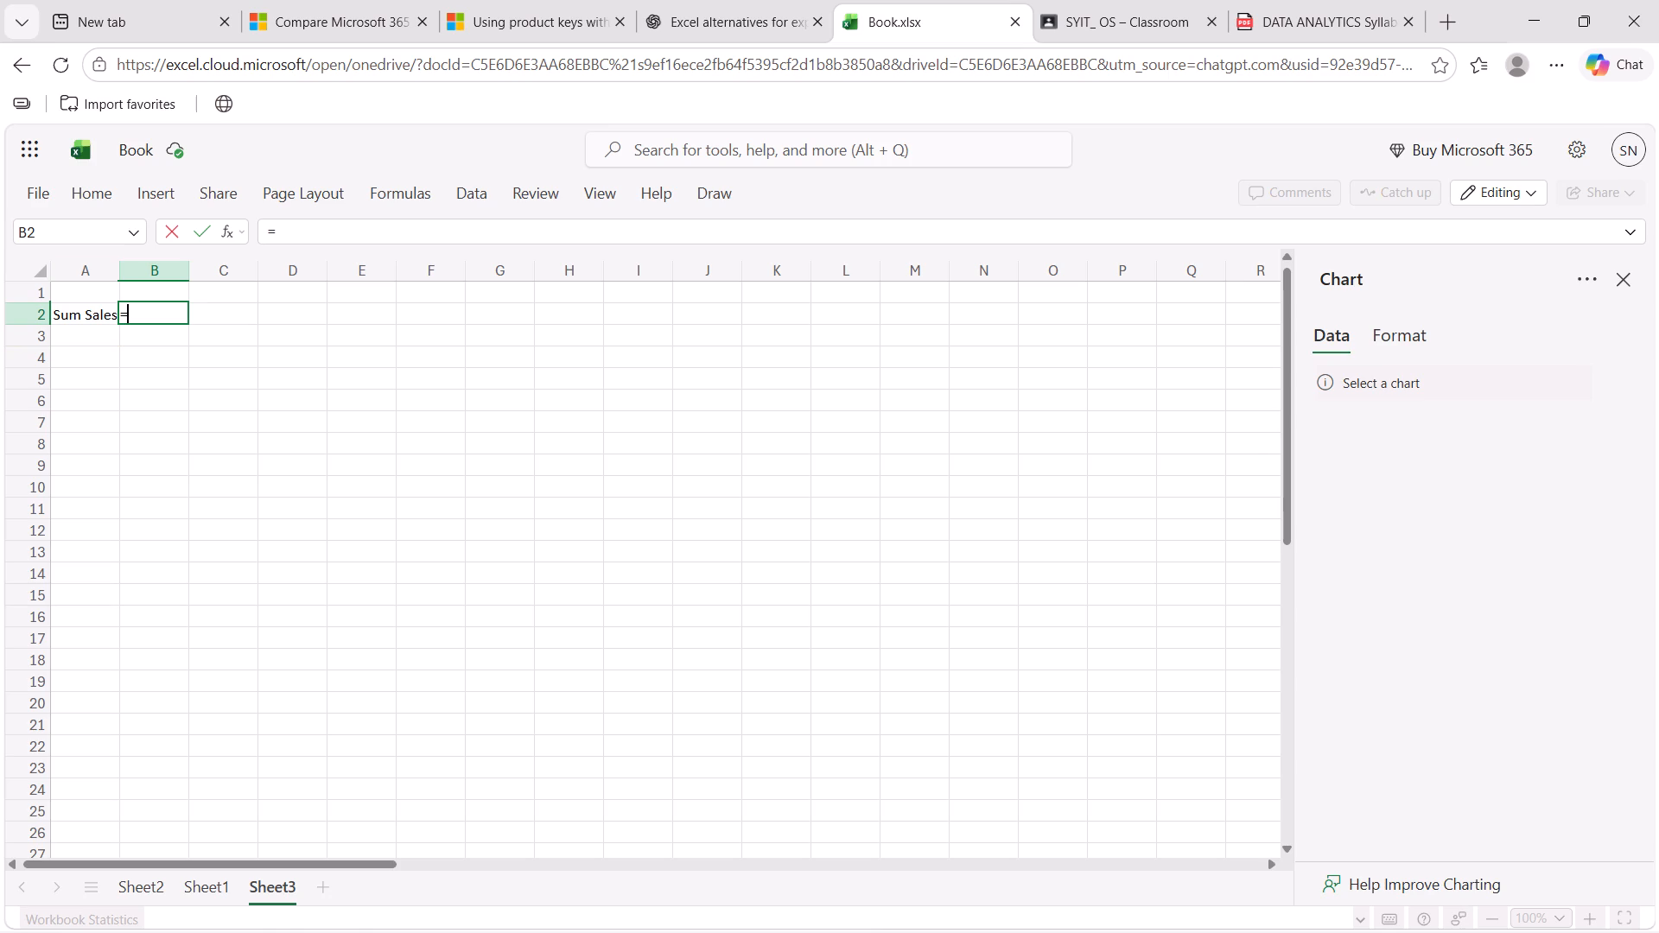
{"action": "key", "text": "shift+s"}
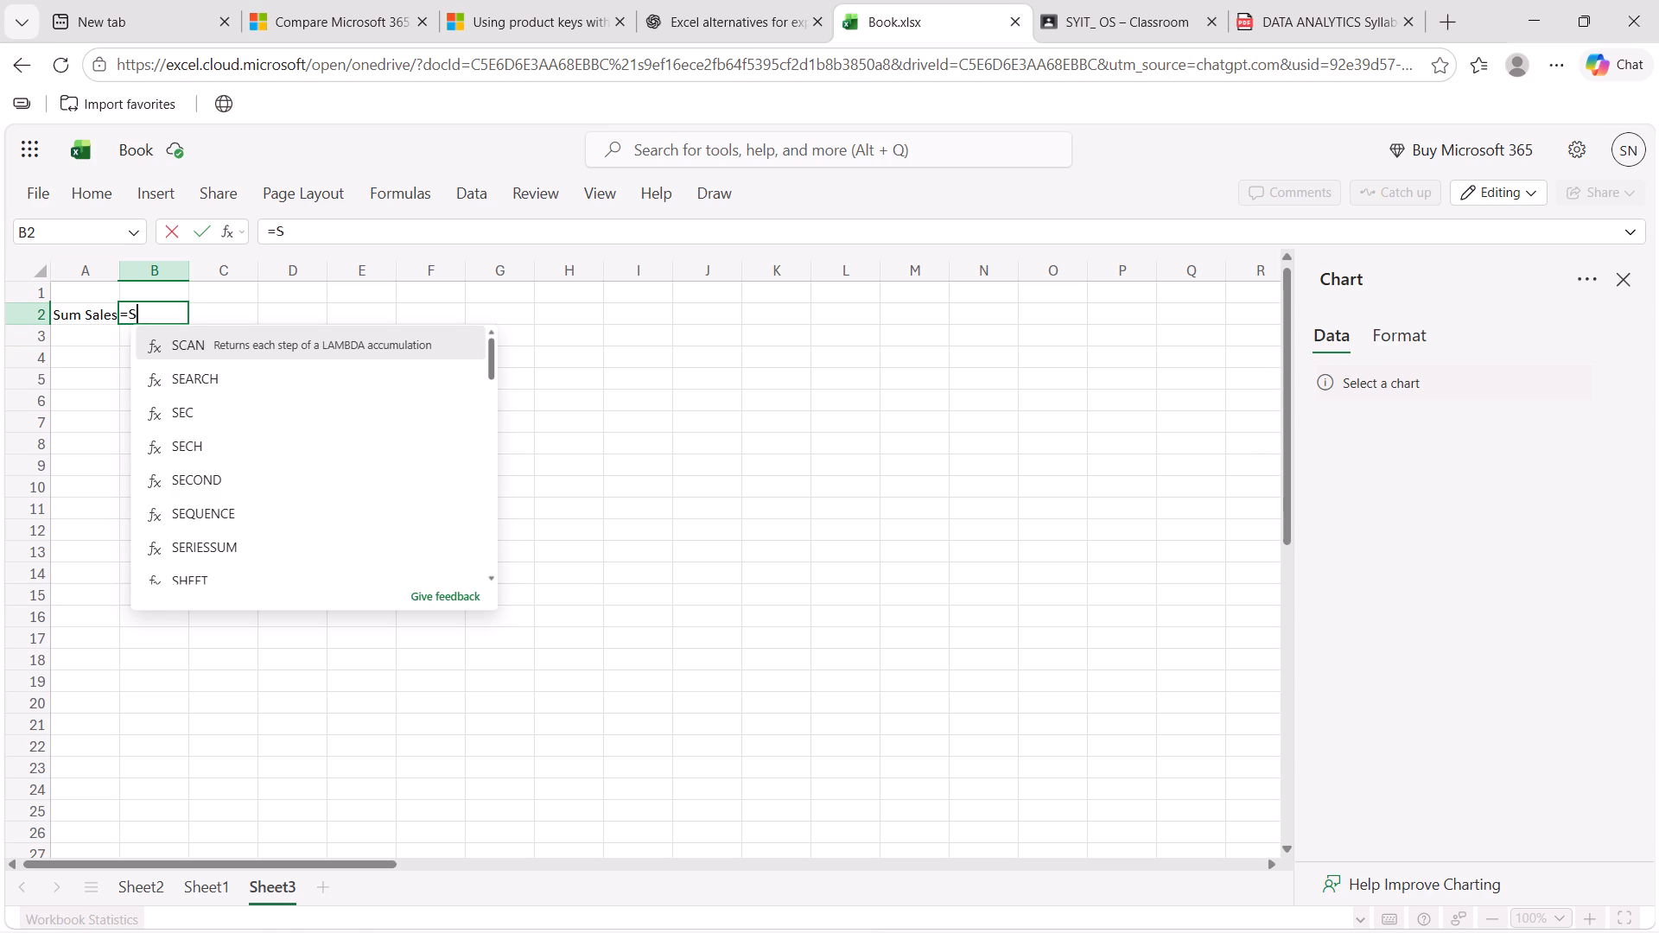
{"action": "key", "text": "shift+u"}
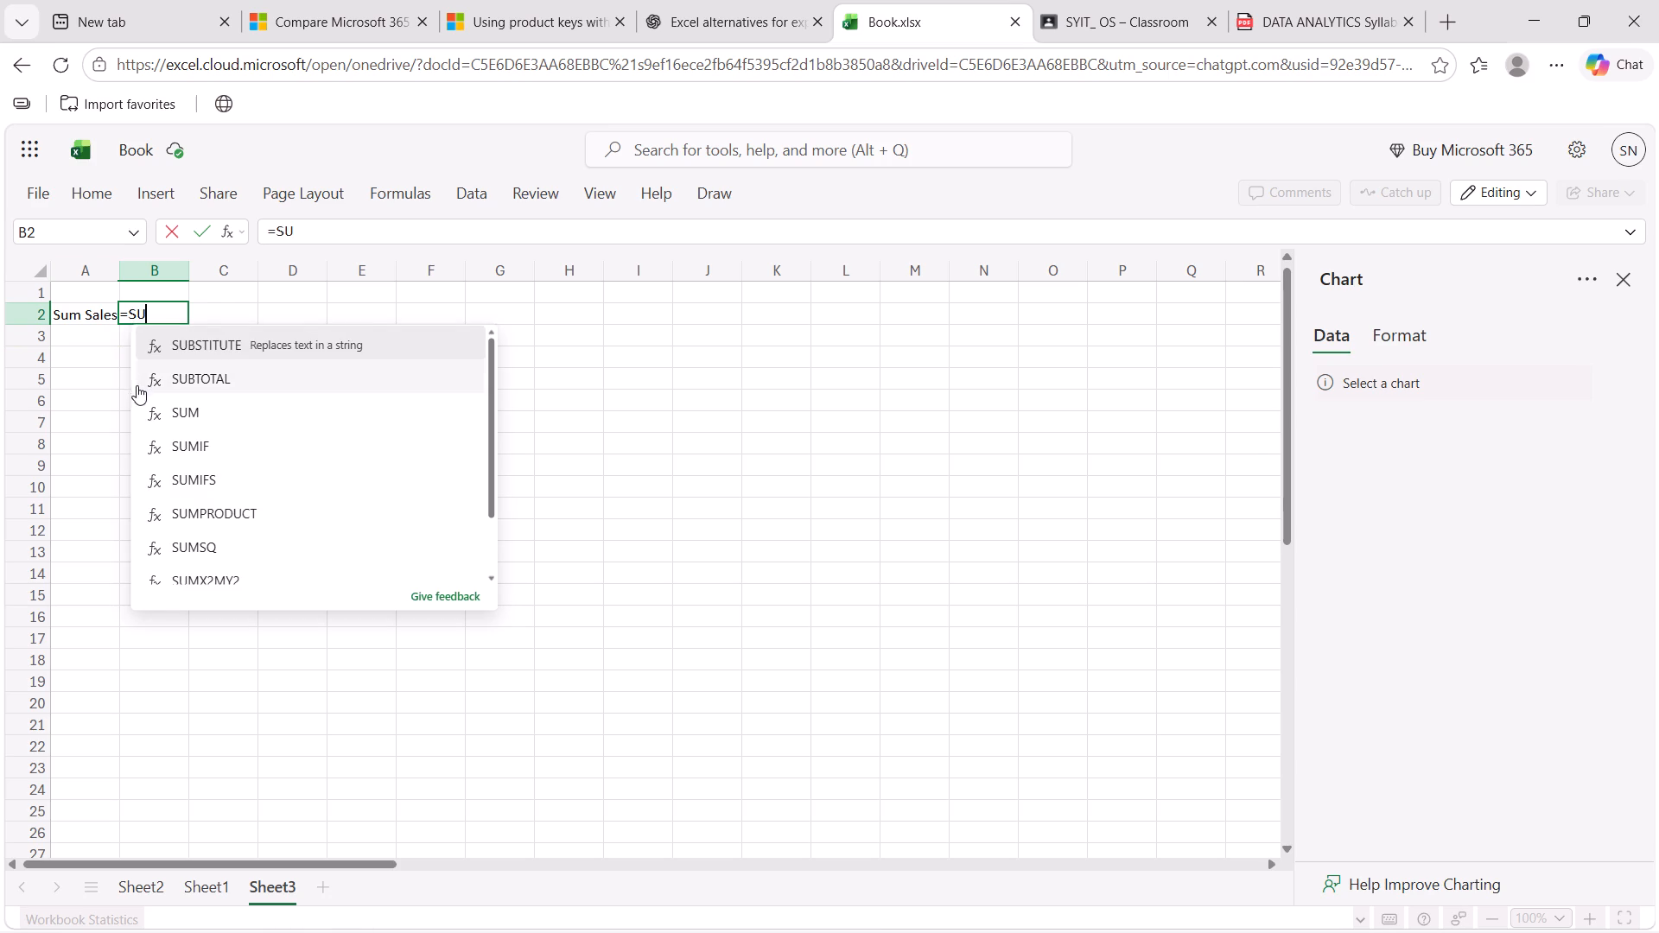
{"action": "left_click", "coordinate": [173, 413]}
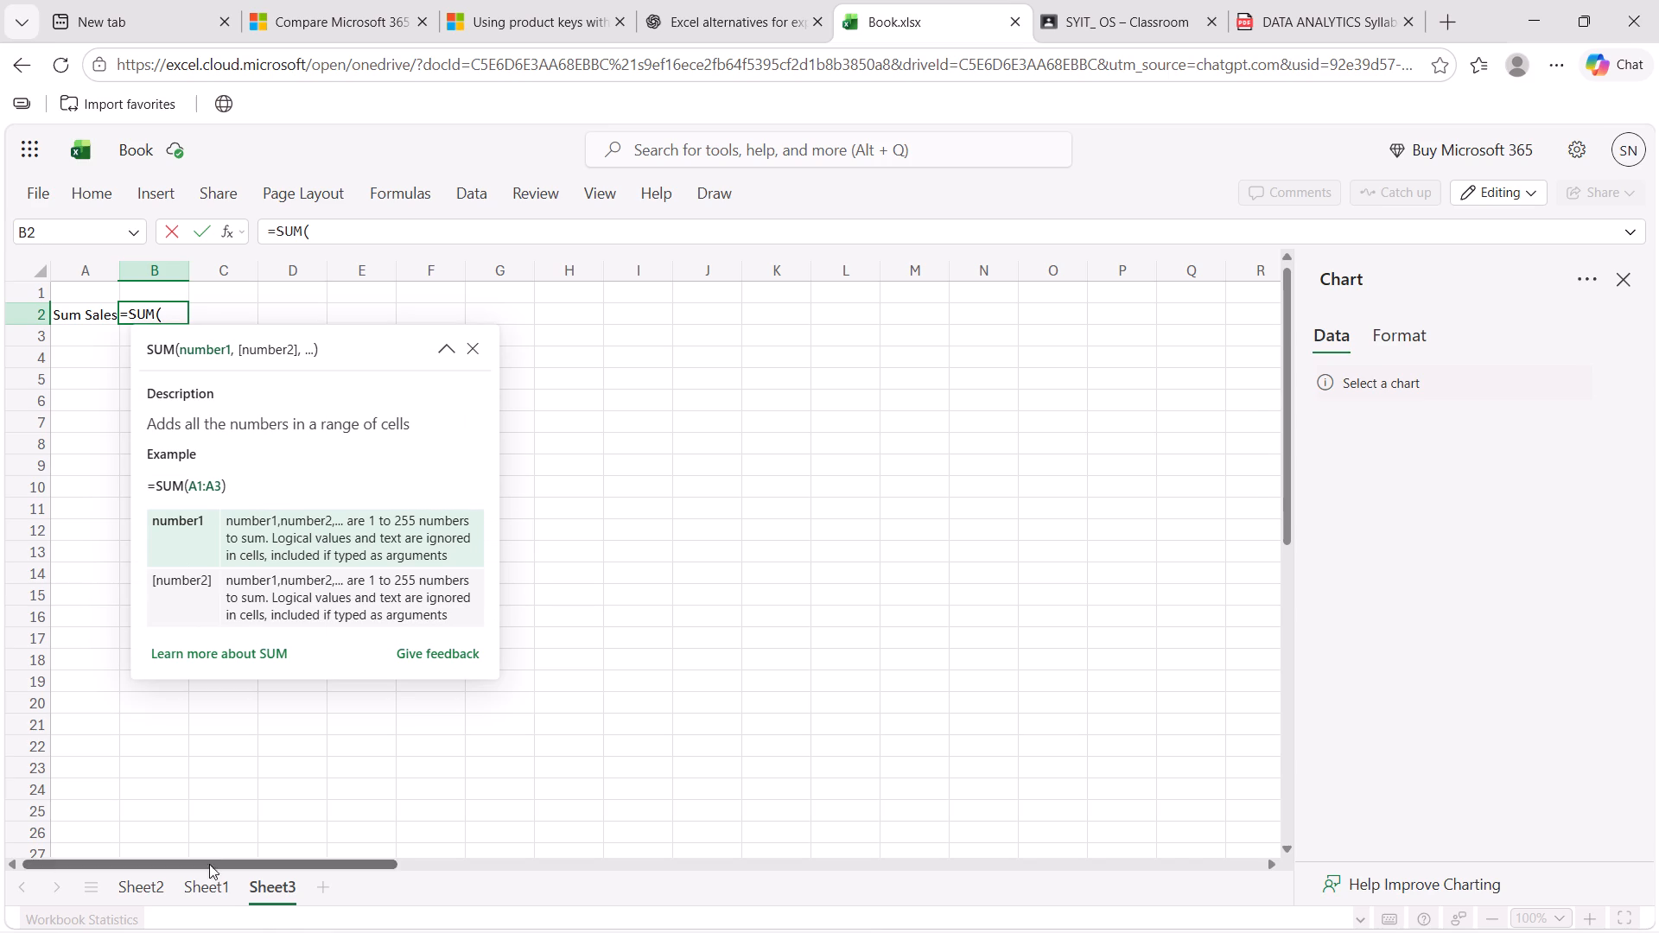
{"action": "left_click", "coordinate": [207, 891]}
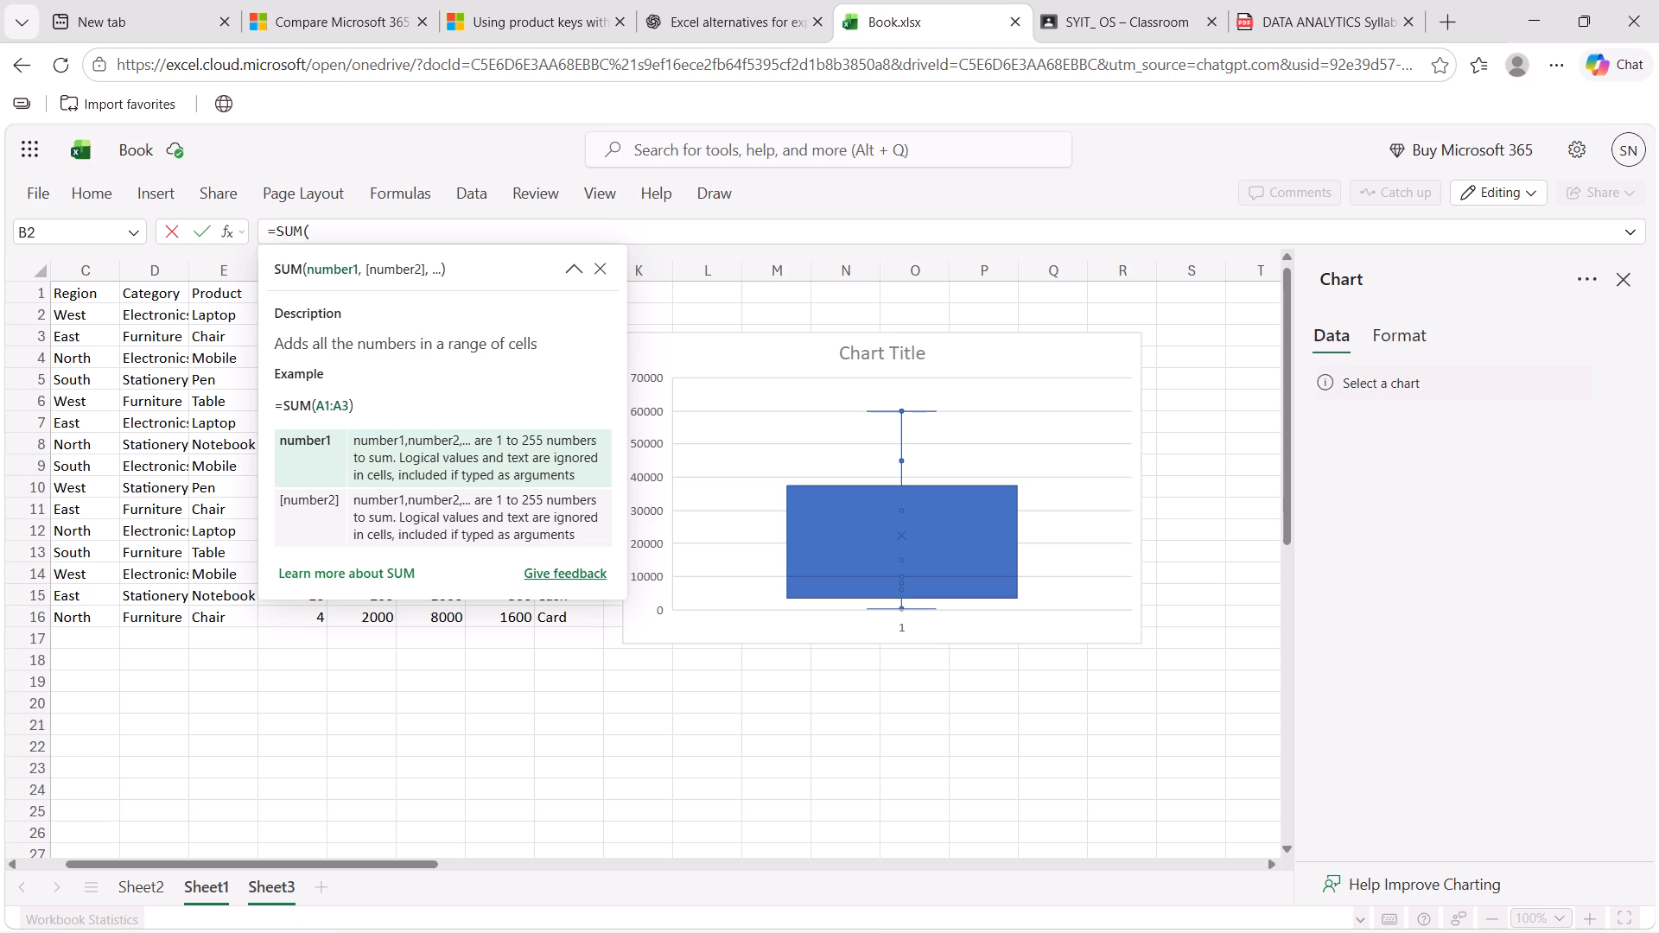
{"action": "left_click", "coordinate": [357, 232]}
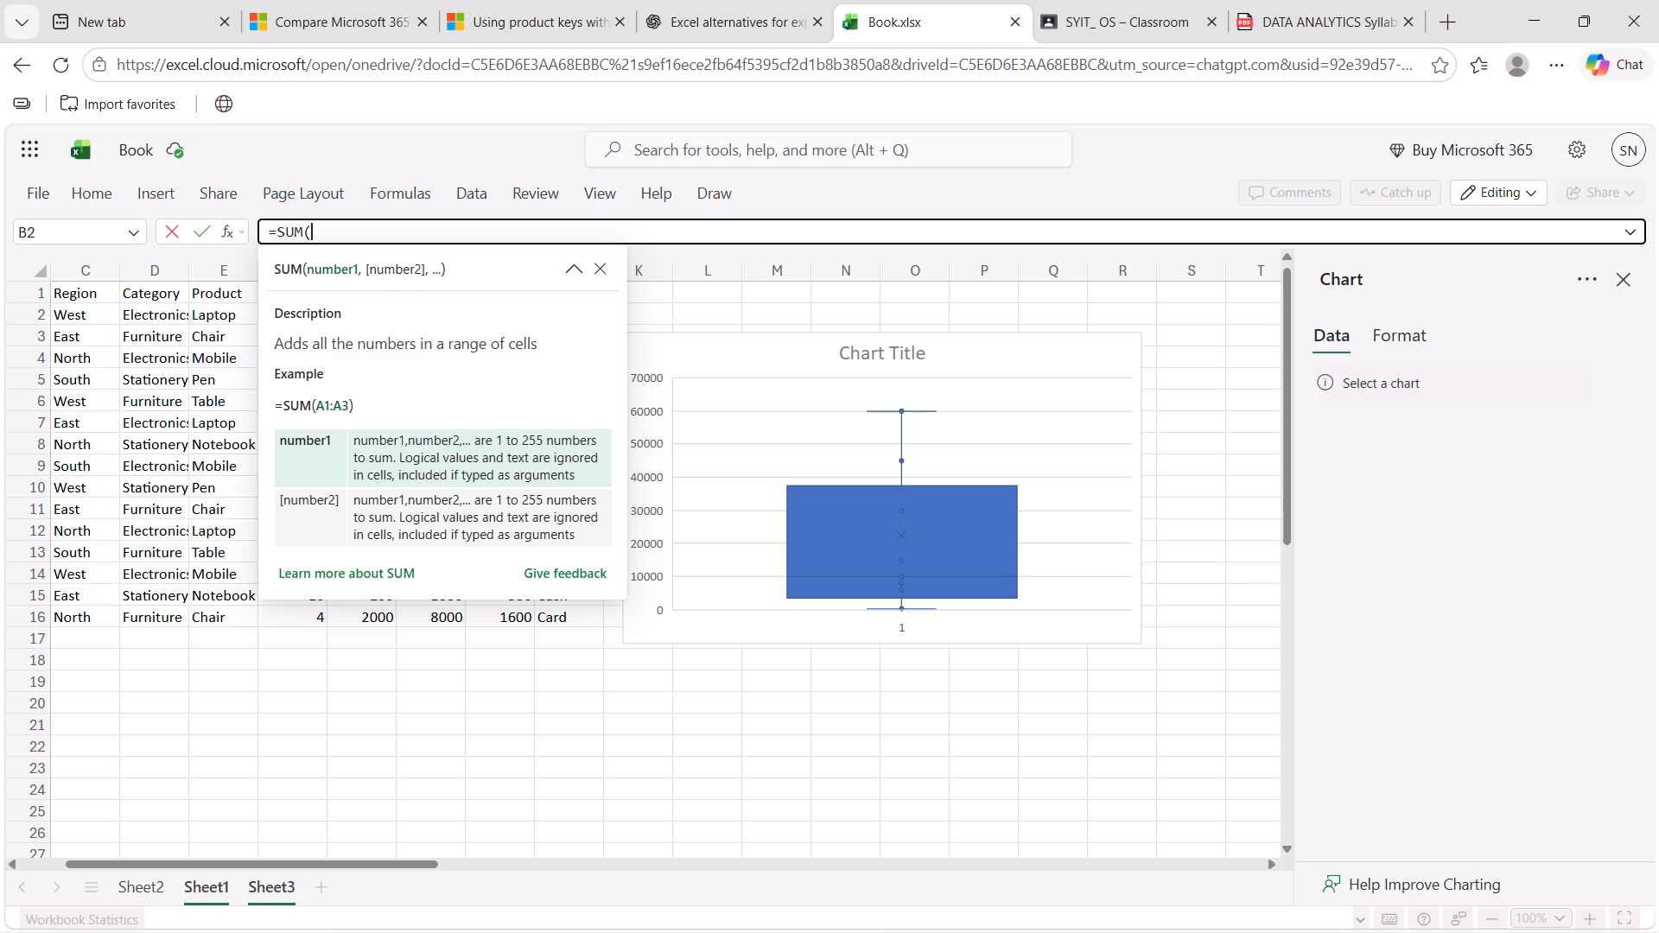
{"action": "left_click", "coordinate": [601, 276]}
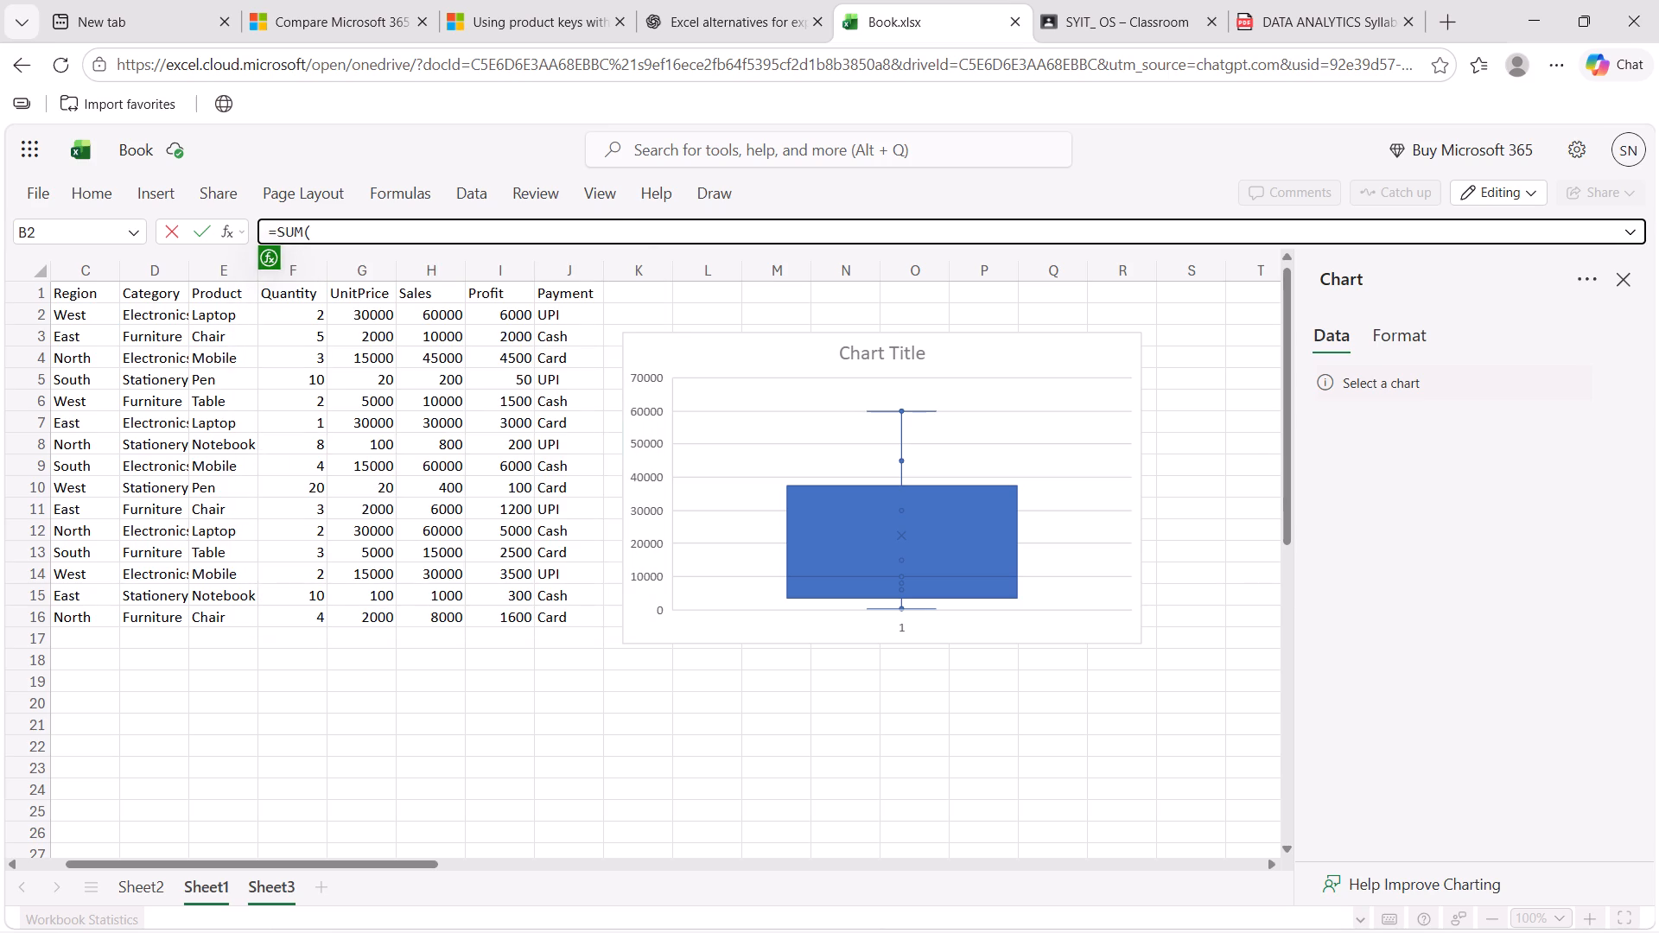
{"action": "left_click_drag", "start_coordinate": [425, 299], "coordinate": [446, 400]}
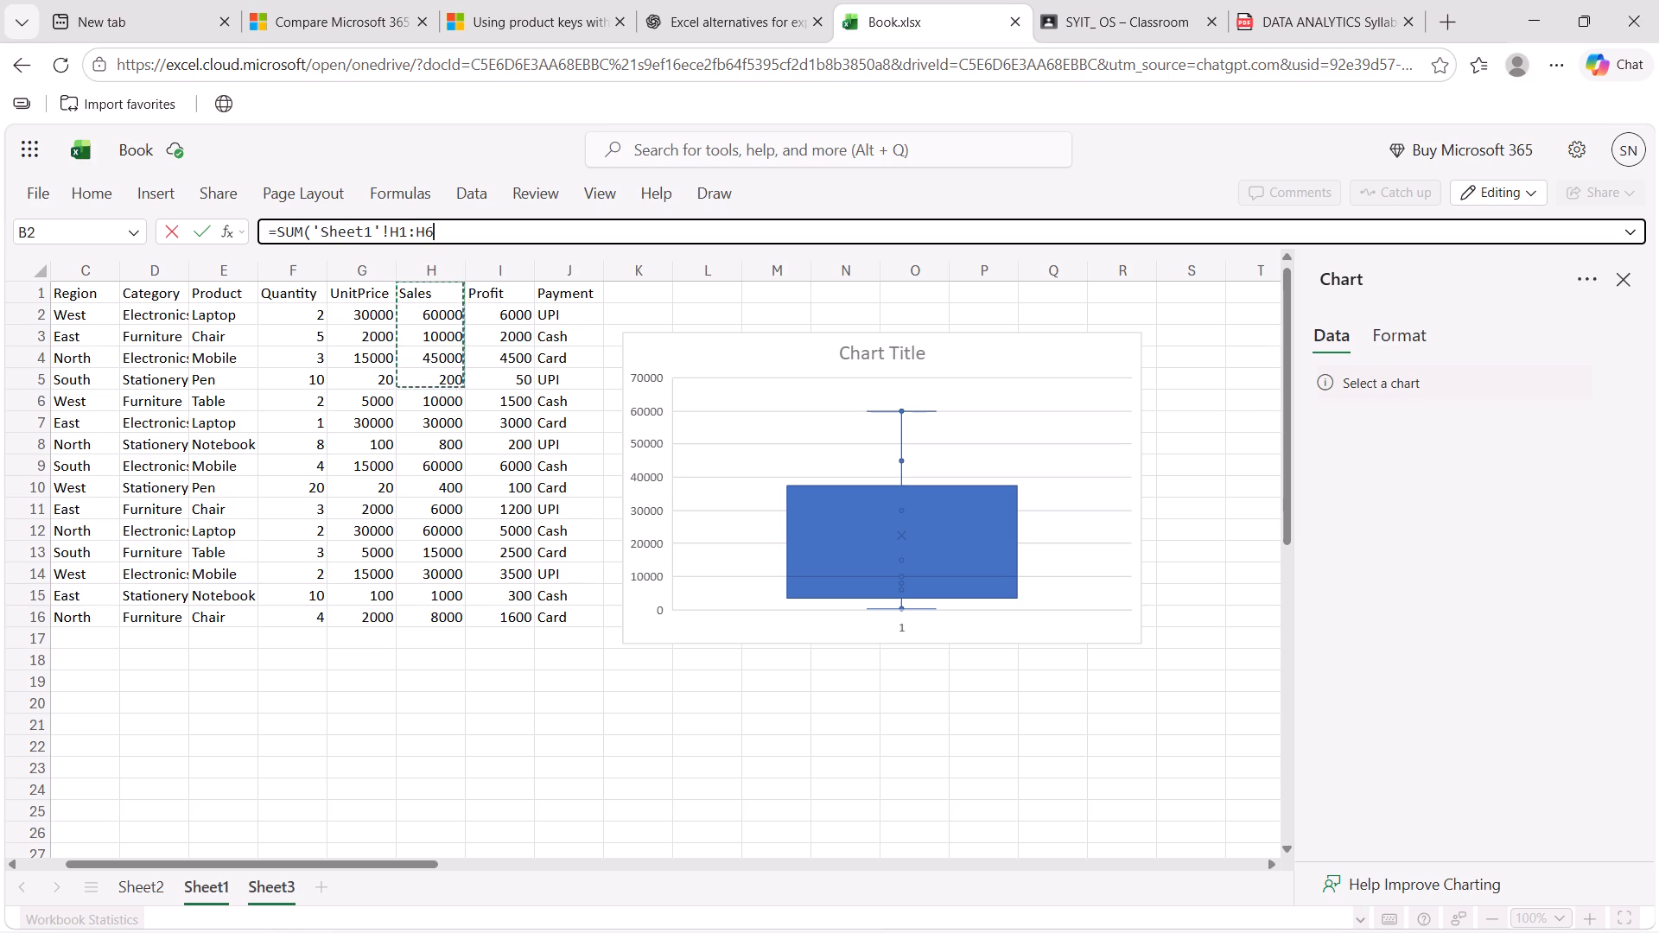
{"action": "left_click_drag", "start_coordinate": [446, 400], "coordinate": [448, 519]}
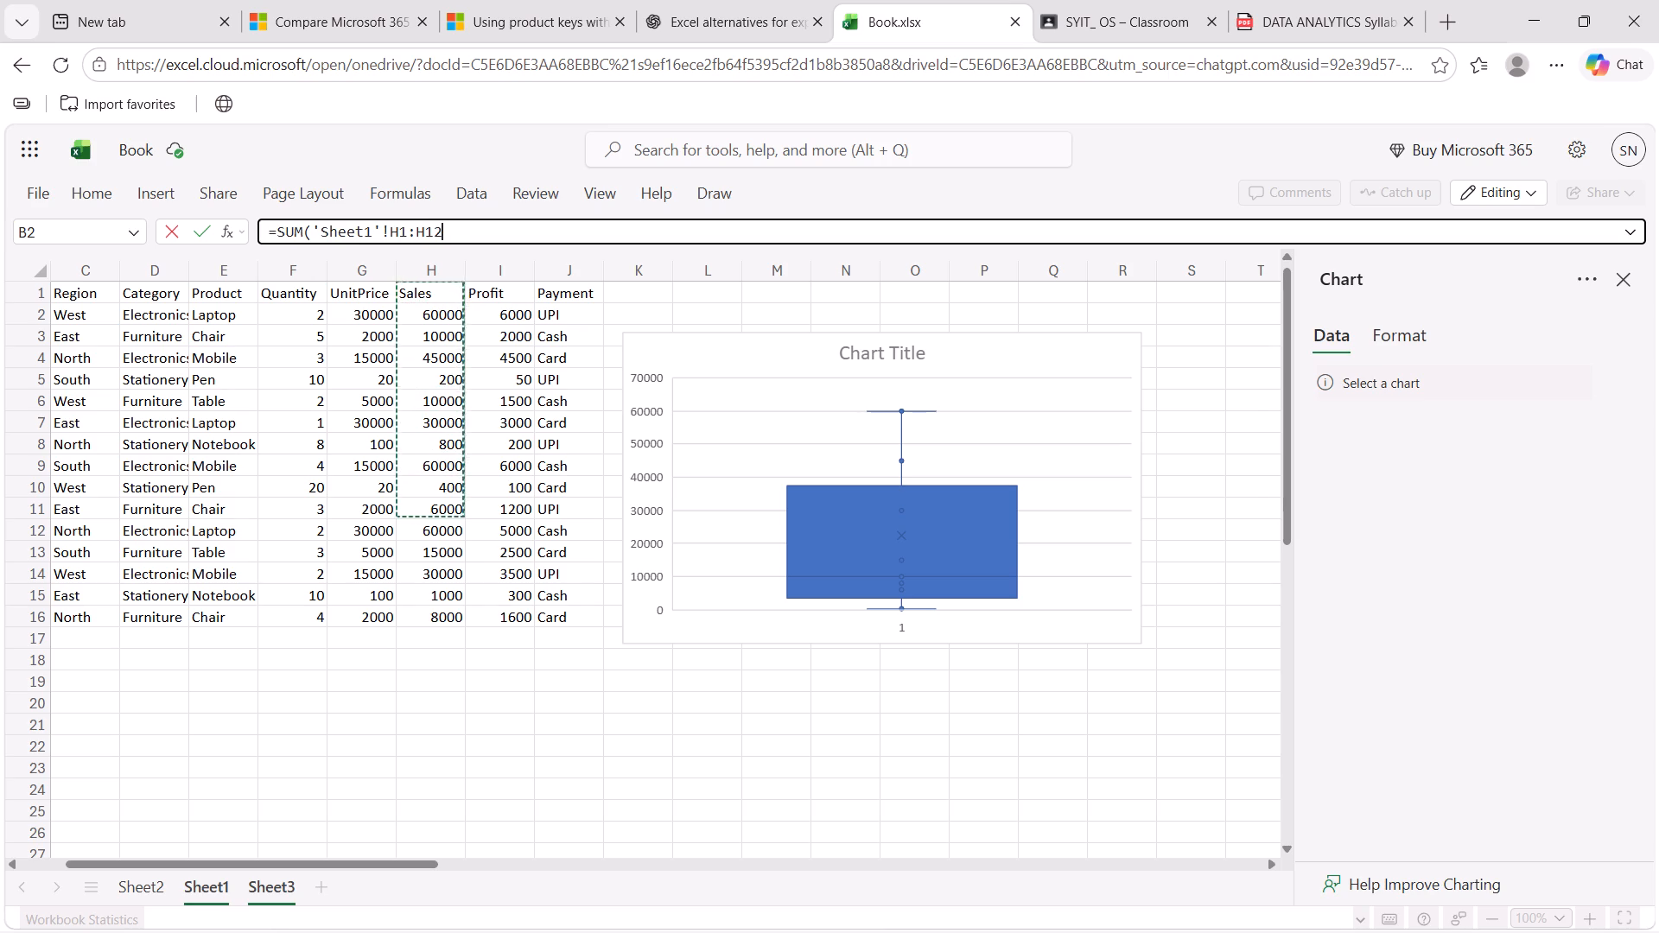
{"action": "left_click_drag", "start_coordinate": [448, 519], "coordinate": [448, 574]}
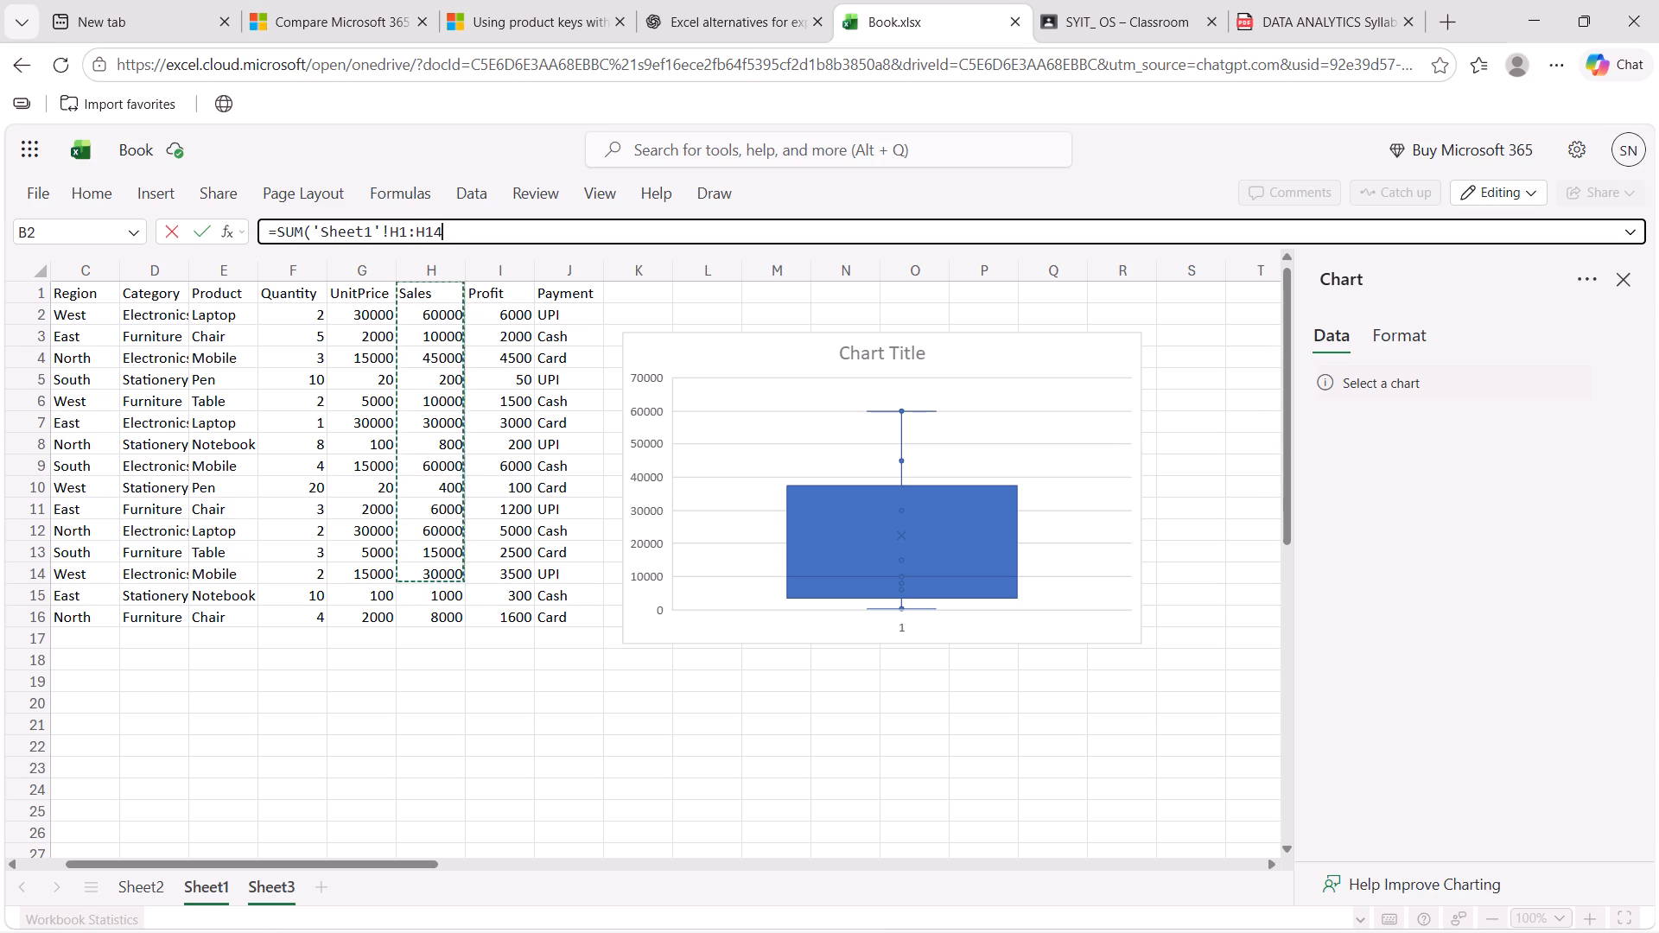
{"action": "left_click_drag", "start_coordinate": [448, 574], "coordinate": [447, 399]}
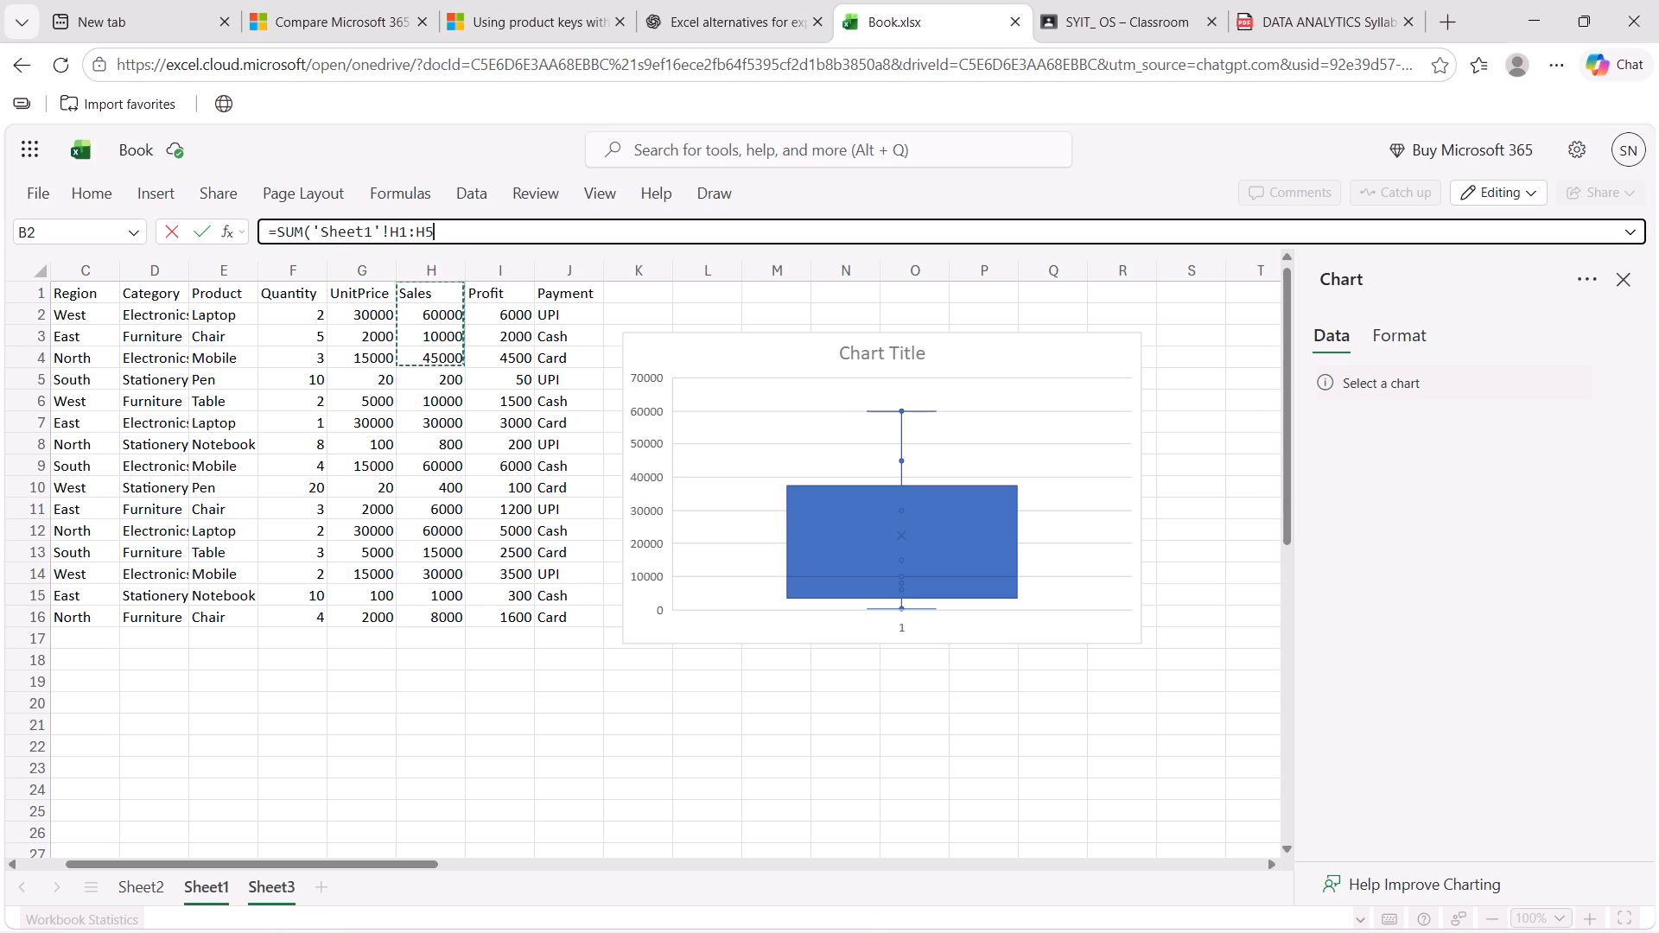
{"action": "left_click_drag", "start_coordinate": [447, 399], "coordinate": [457, 632]}
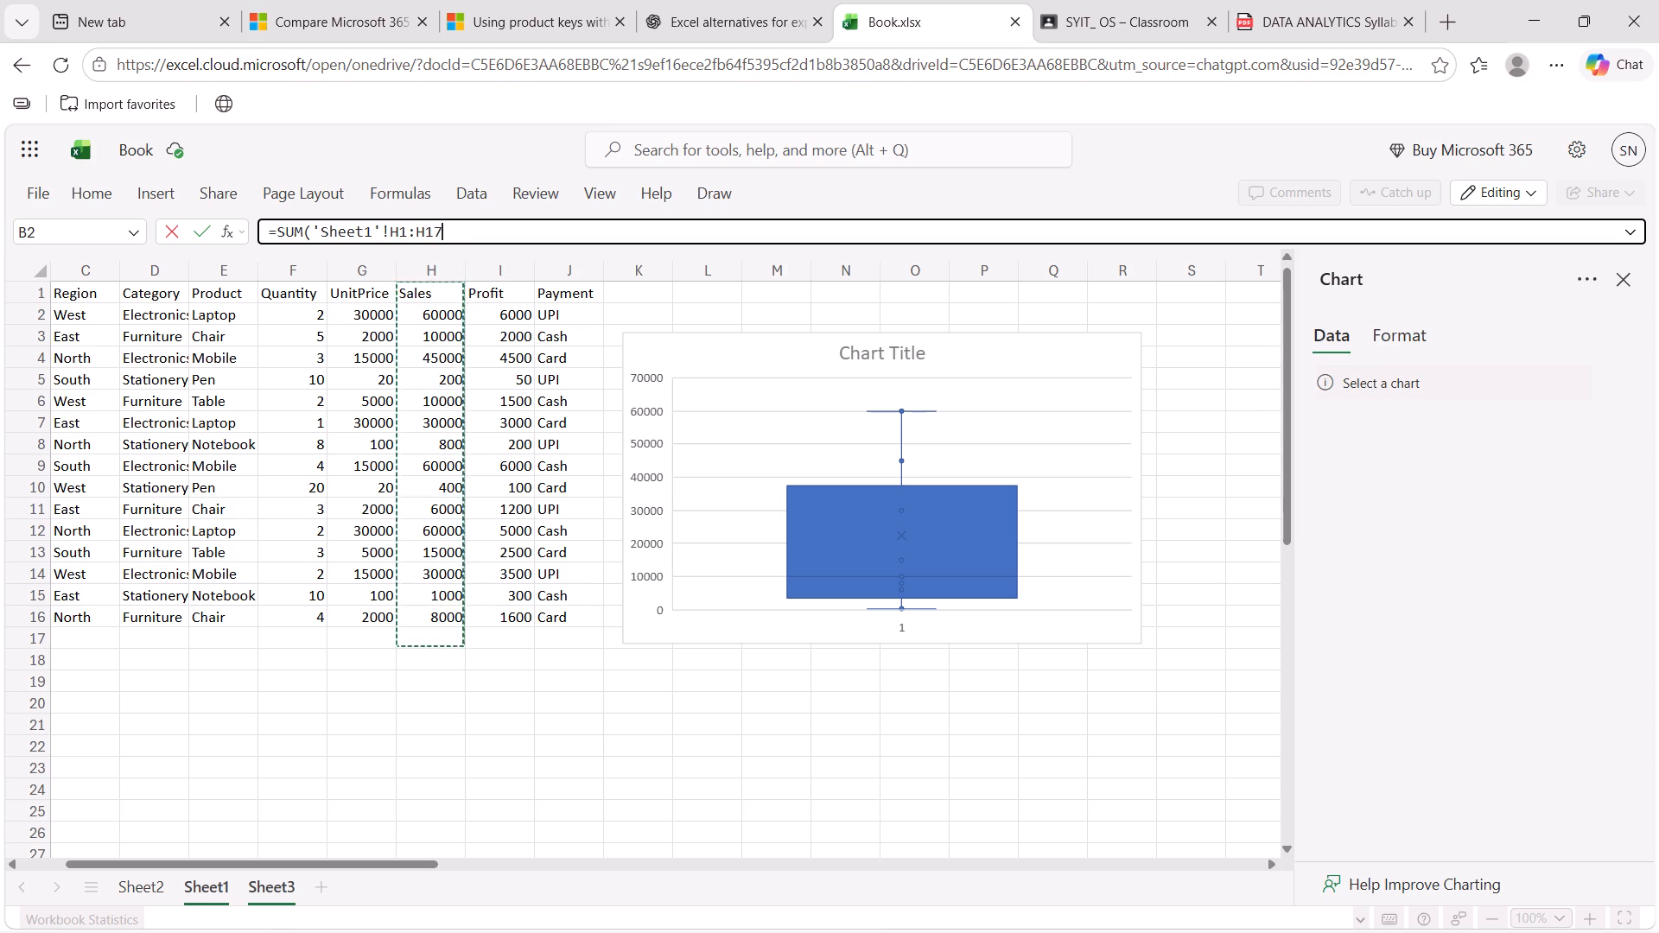
{"action": "left_click_drag", "start_coordinate": [457, 632], "coordinate": [461, 615]}
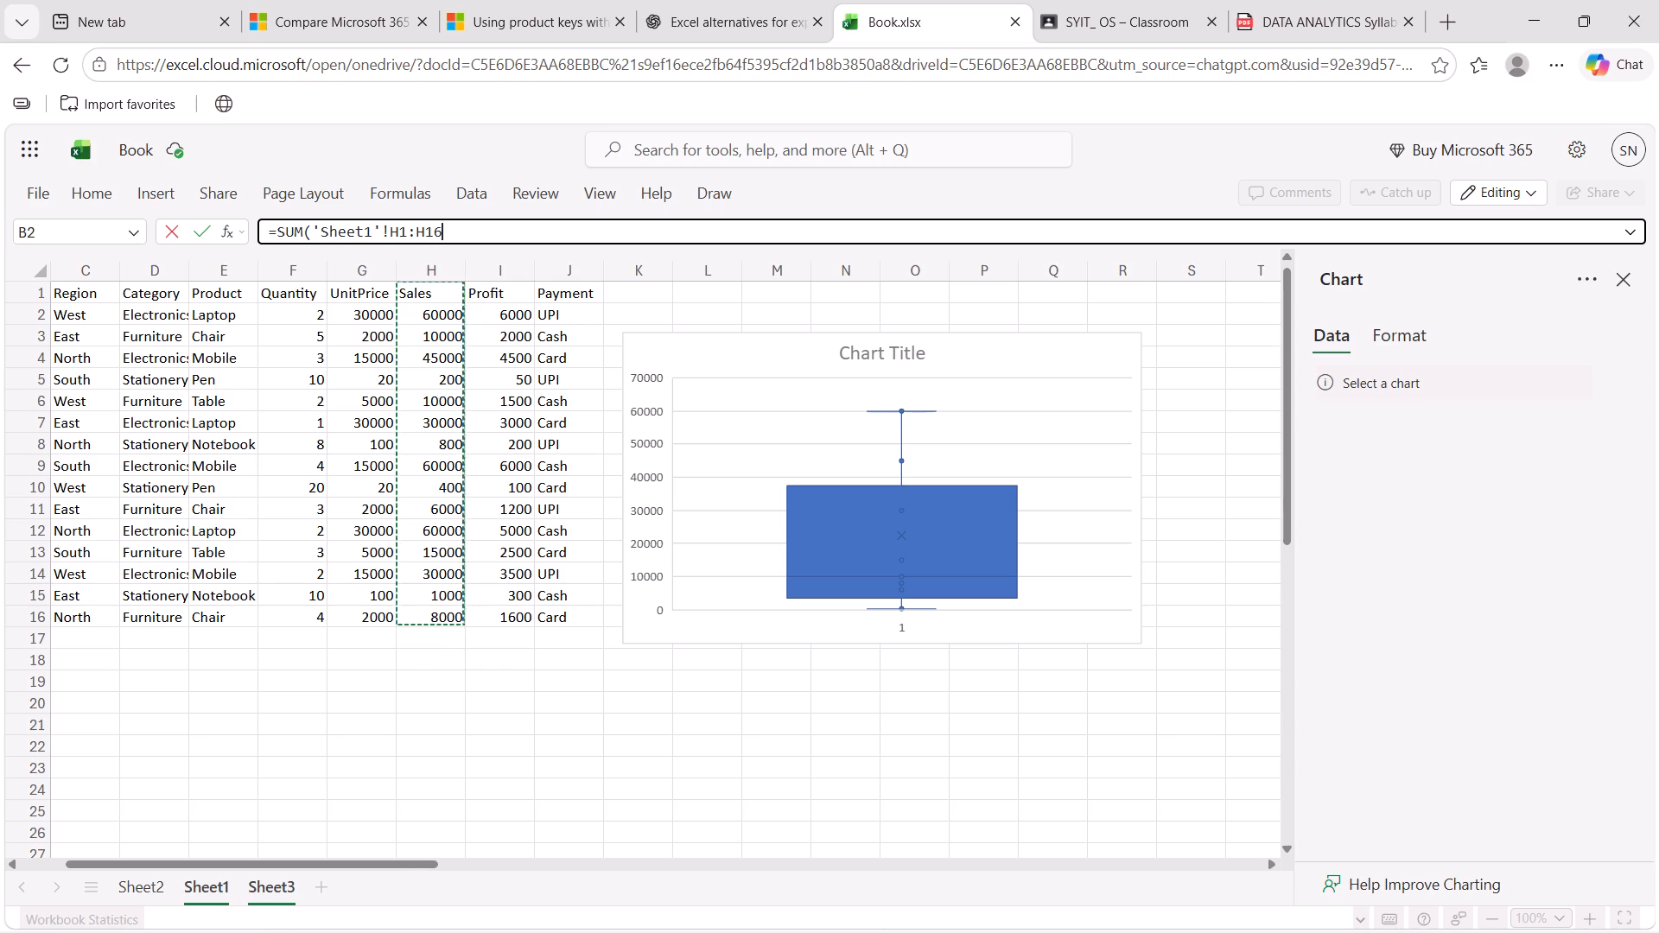
{"action": "left_click_drag", "start_coordinate": [450, 284], "coordinate": [450, 294]}
{"action": "left_click_drag", "start_coordinate": [444, 320], "coordinate": [446, 355]}
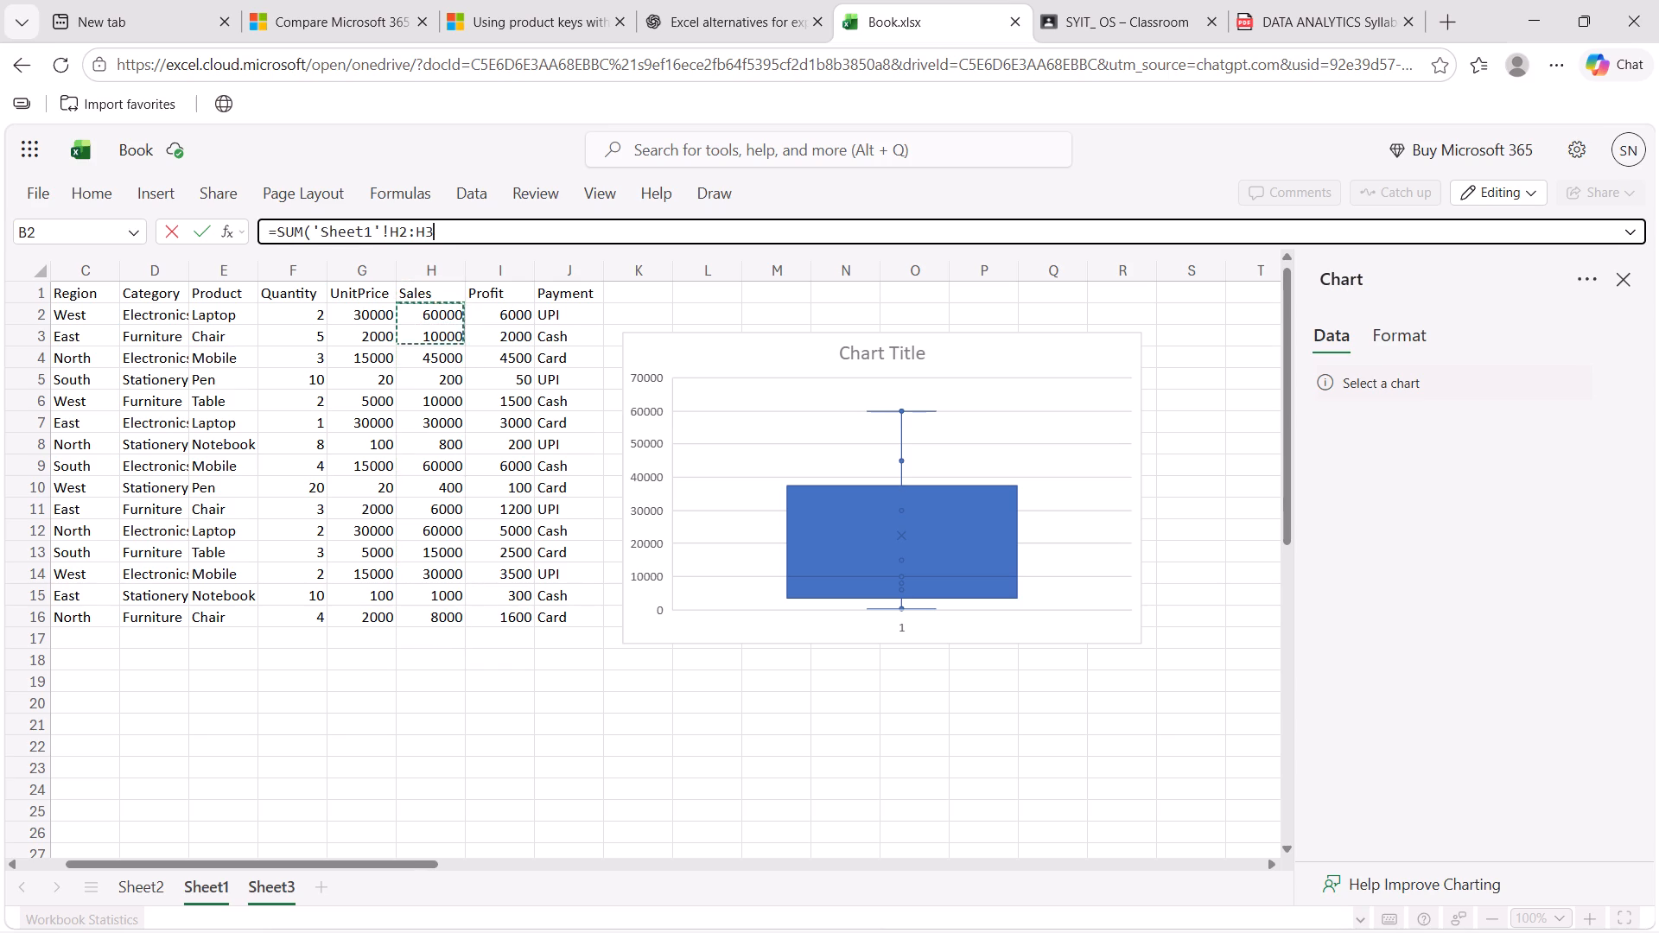
{"action": "left_click_drag", "start_coordinate": [446, 355], "coordinate": [453, 557]}
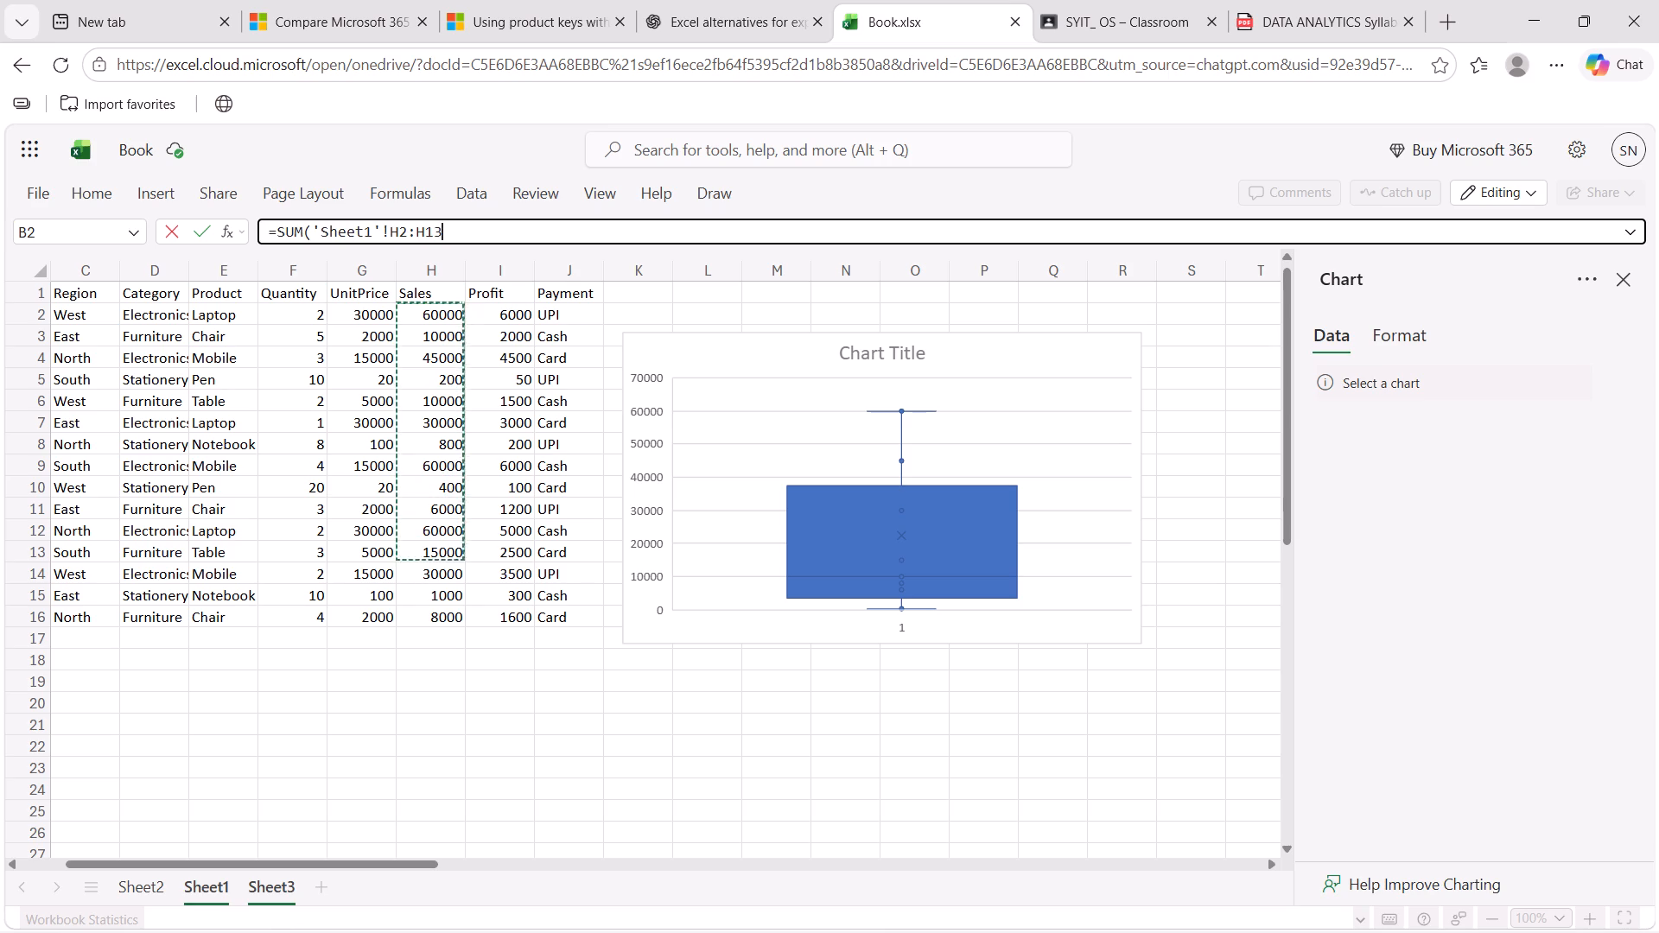
{"action": "left_click_drag", "start_coordinate": [453, 557], "coordinate": [448, 625]}
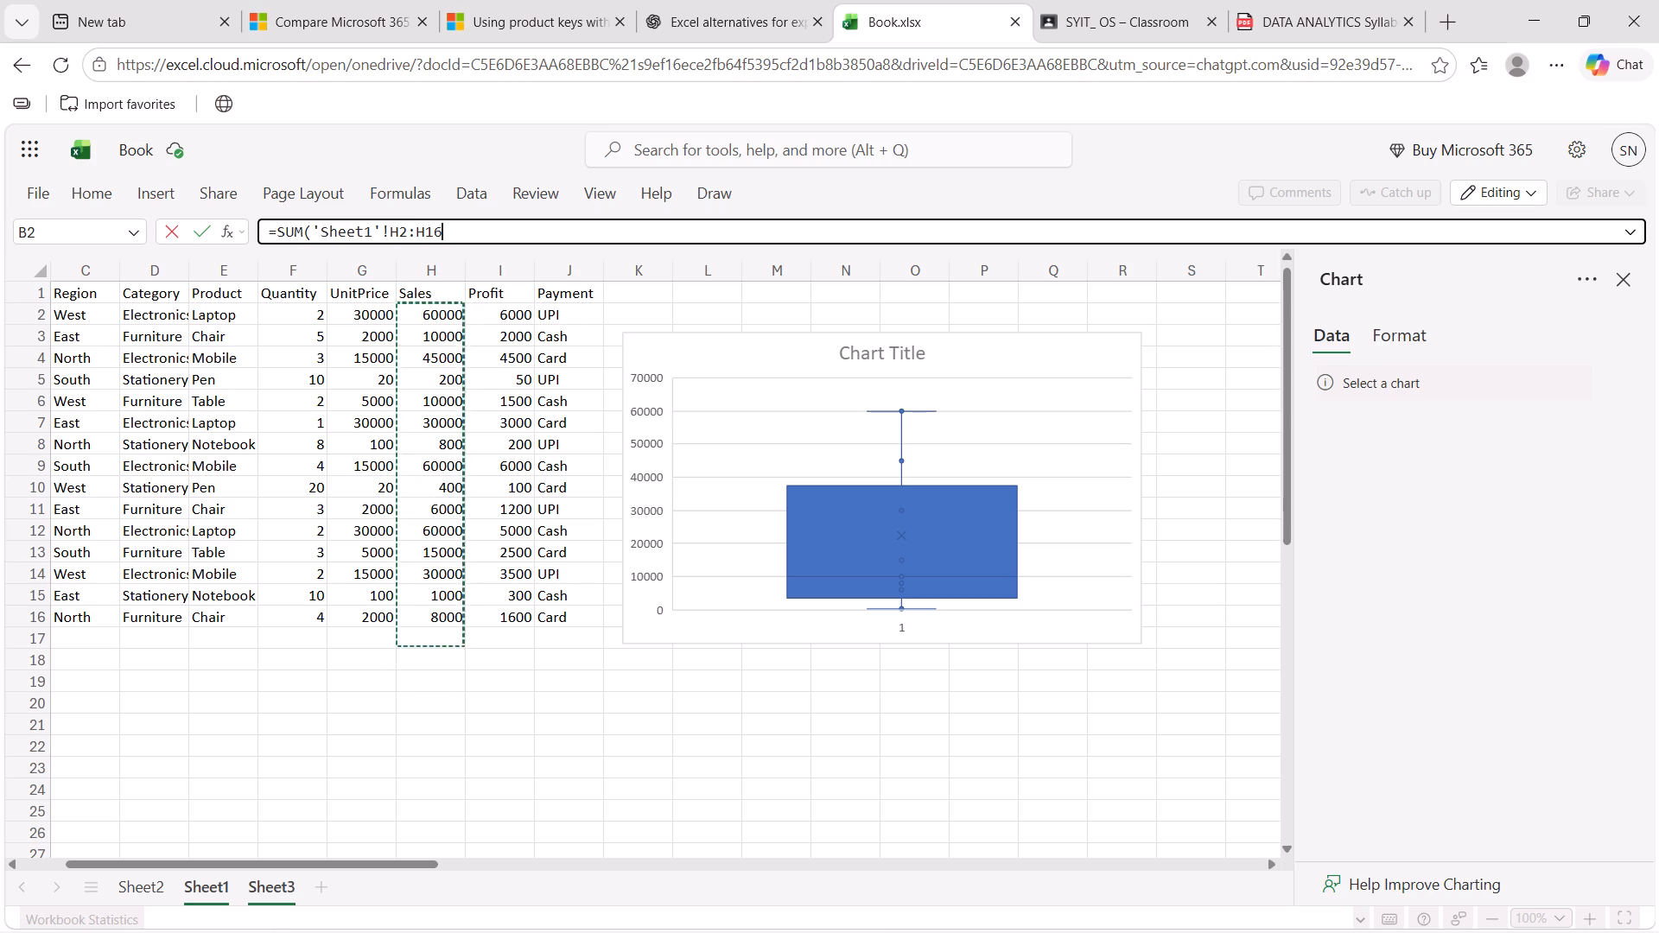
{"action": "left_click_drag", "start_coordinate": [448, 625], "coordinate": [448, 619]}
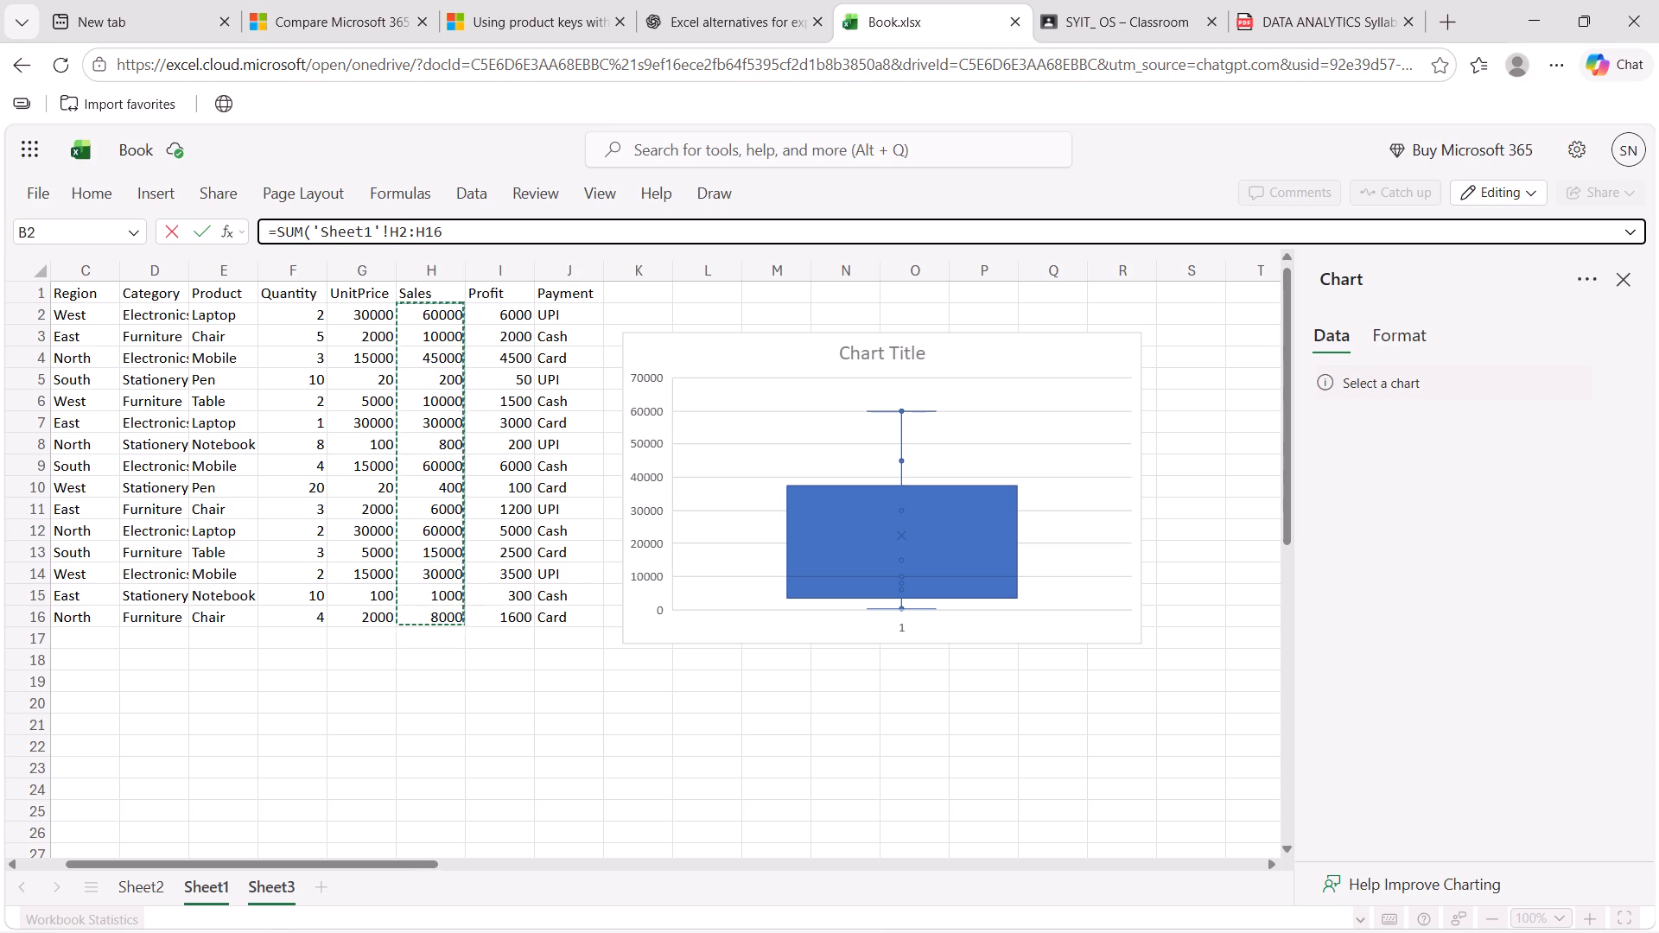
{"action": "key", "text": "shift+parenright"}
{"action": "key", "text": "Return"}
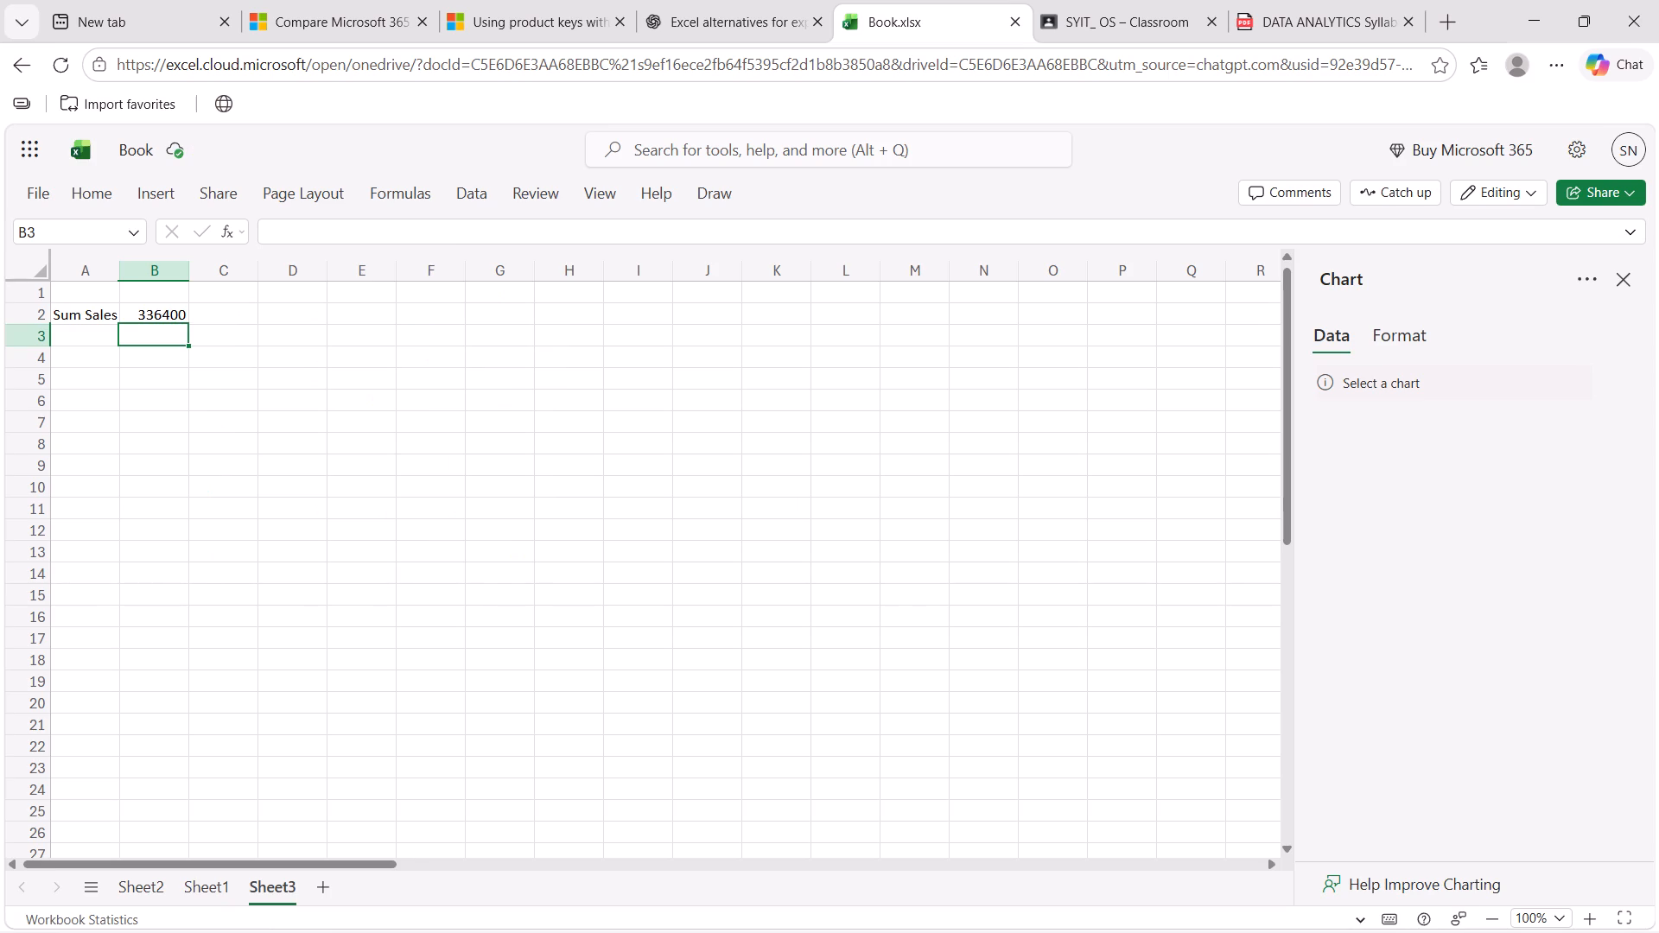
Select cell A3 on Sheet3 and switch to the lab manual in Classroom to check the dashboard instructions.
{"action": "left_click", "coordinate": [94, 341]}
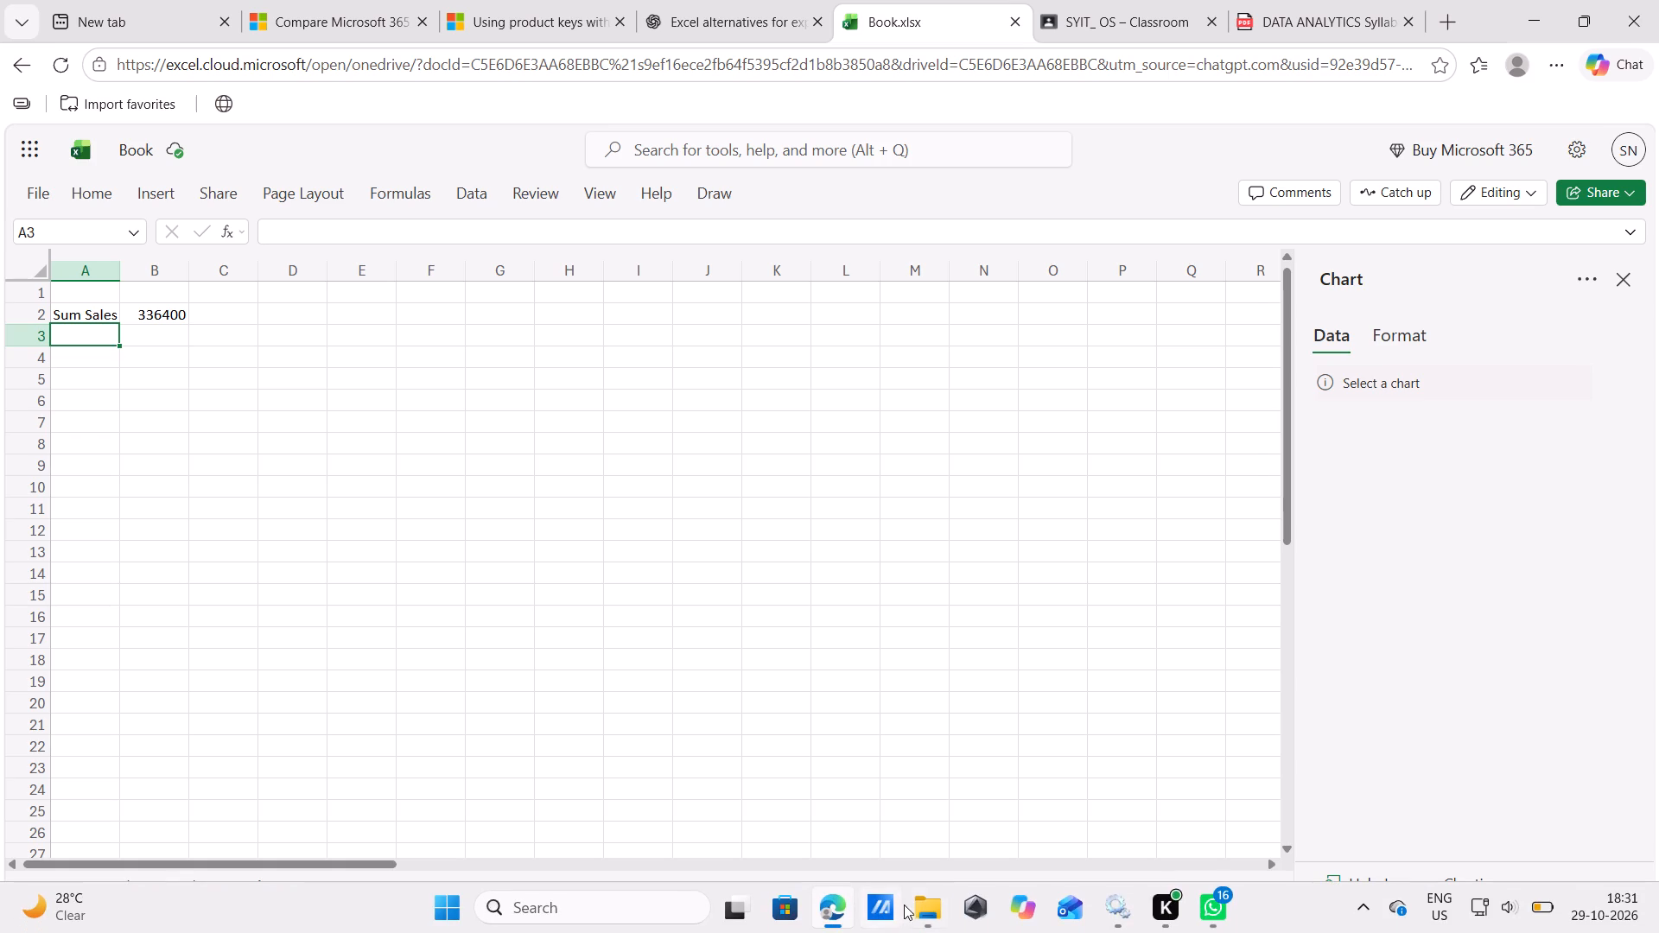
{"action": "left_click", "coordinate": [1112, 4]}
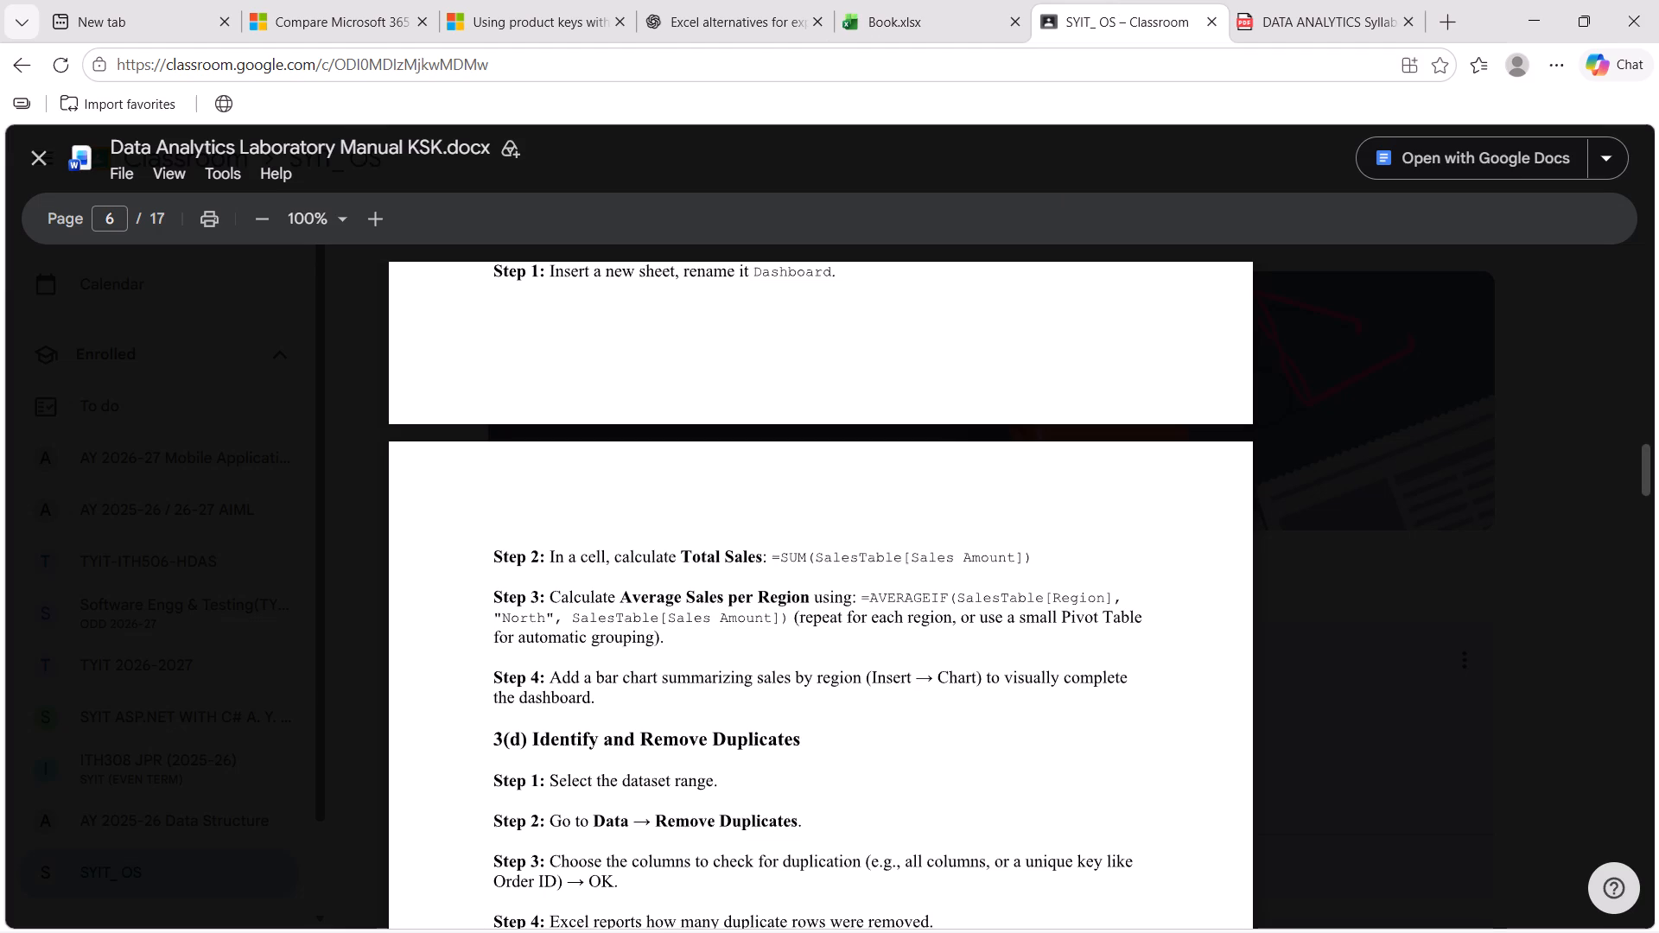
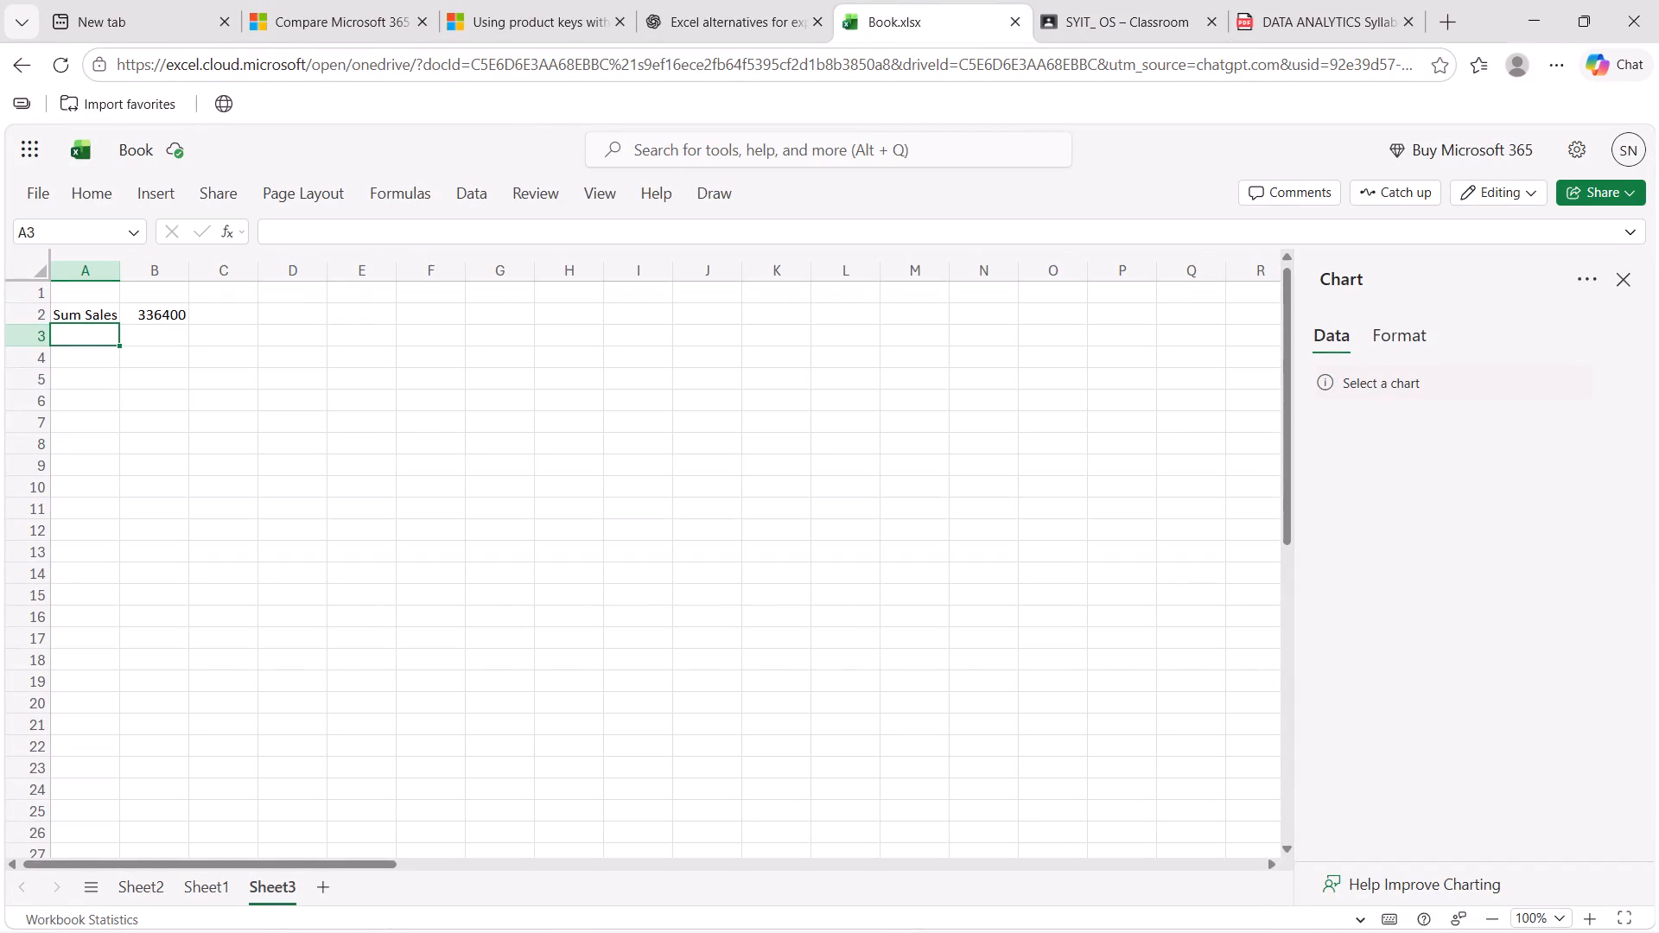
Format the Sheet1 data range C1:J16, Region through Payment, as a table with headers in a blue Medium style.
{"action": "left_click", "coordinate": [217, 881]}
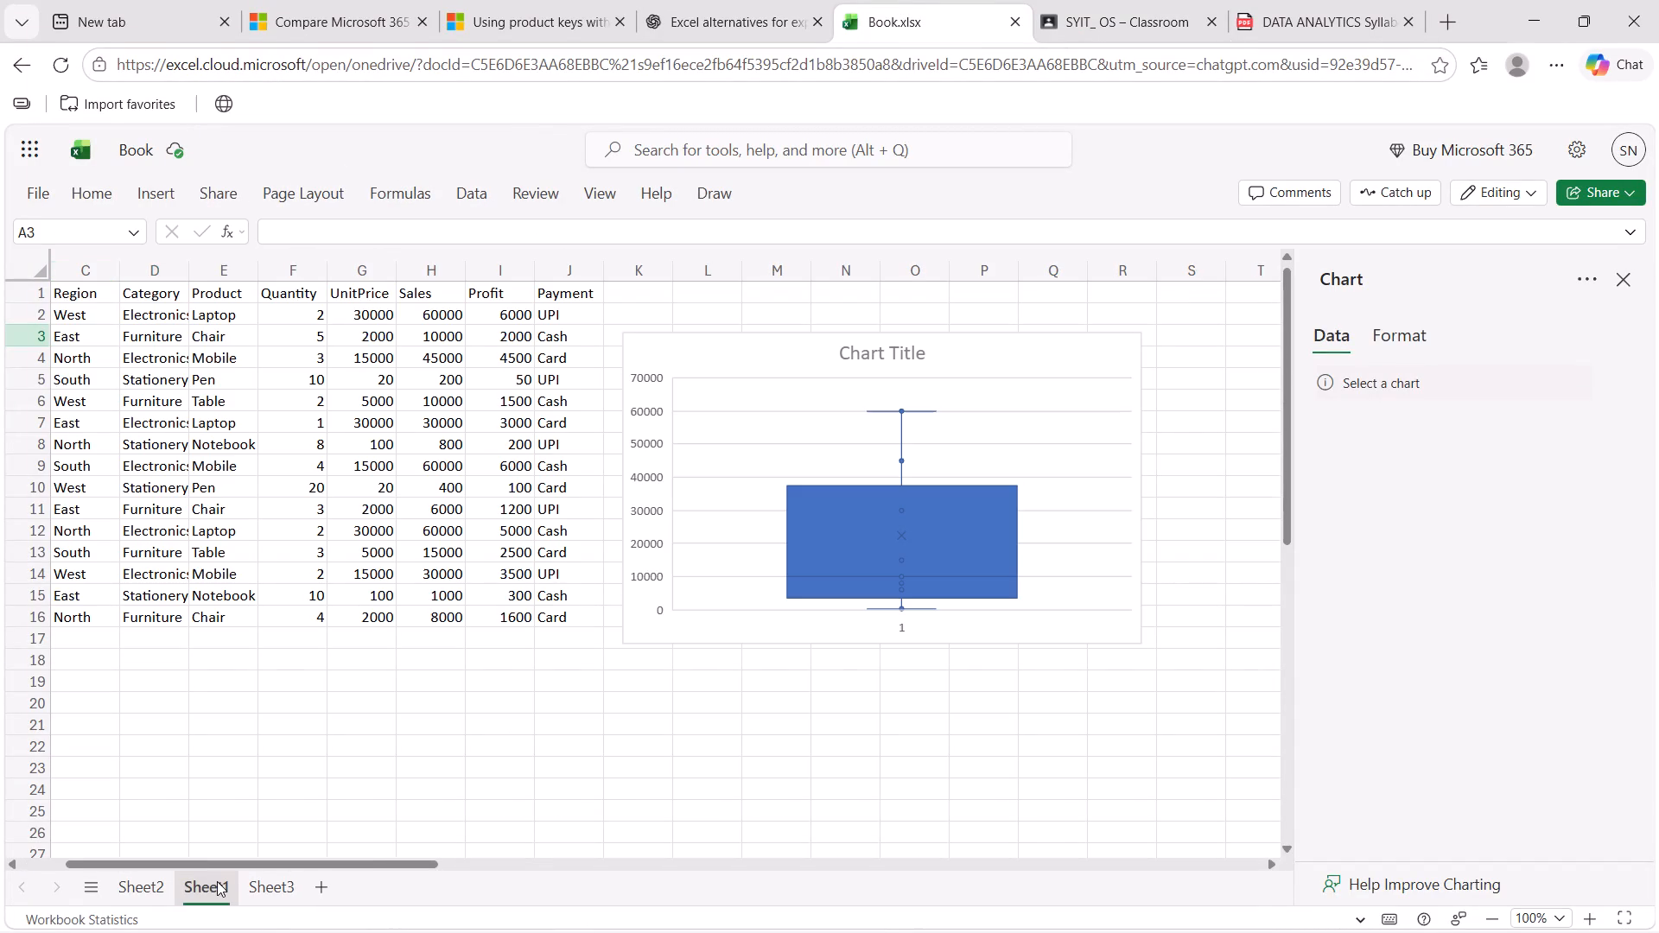
{"action": "left_click_drag", "start_coordinate": [87, 294], "coordinate": [95, 296]}
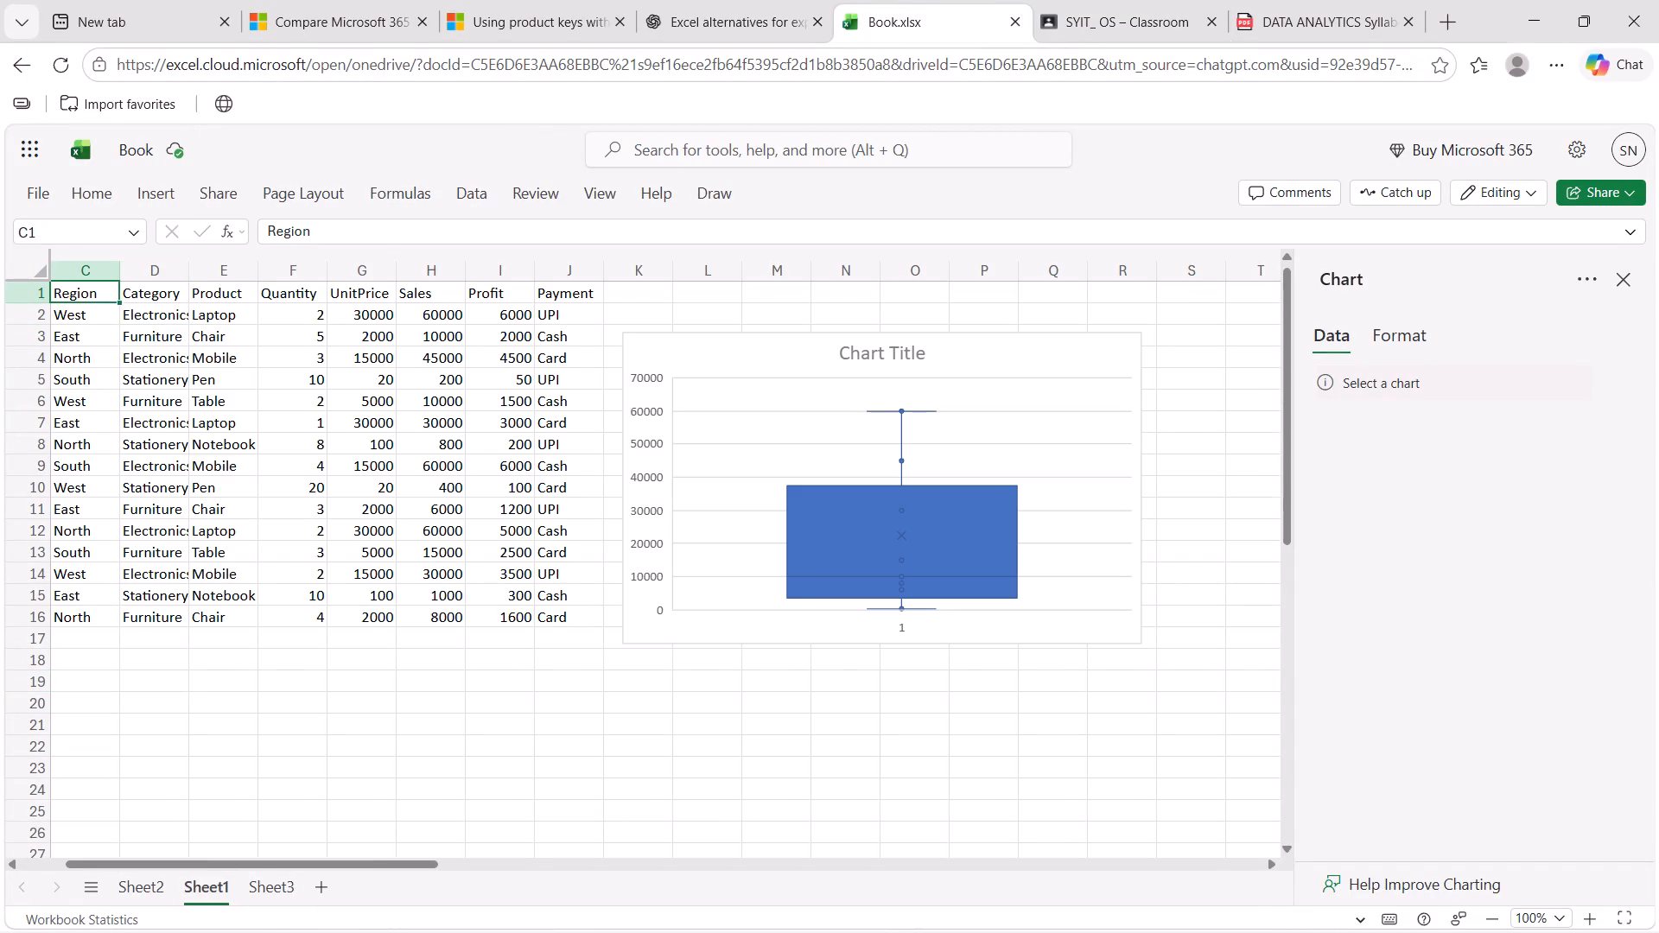
{"action": "left_click_drag", "start_coordinate": [95, 296], "coordinate": [554, 596]}
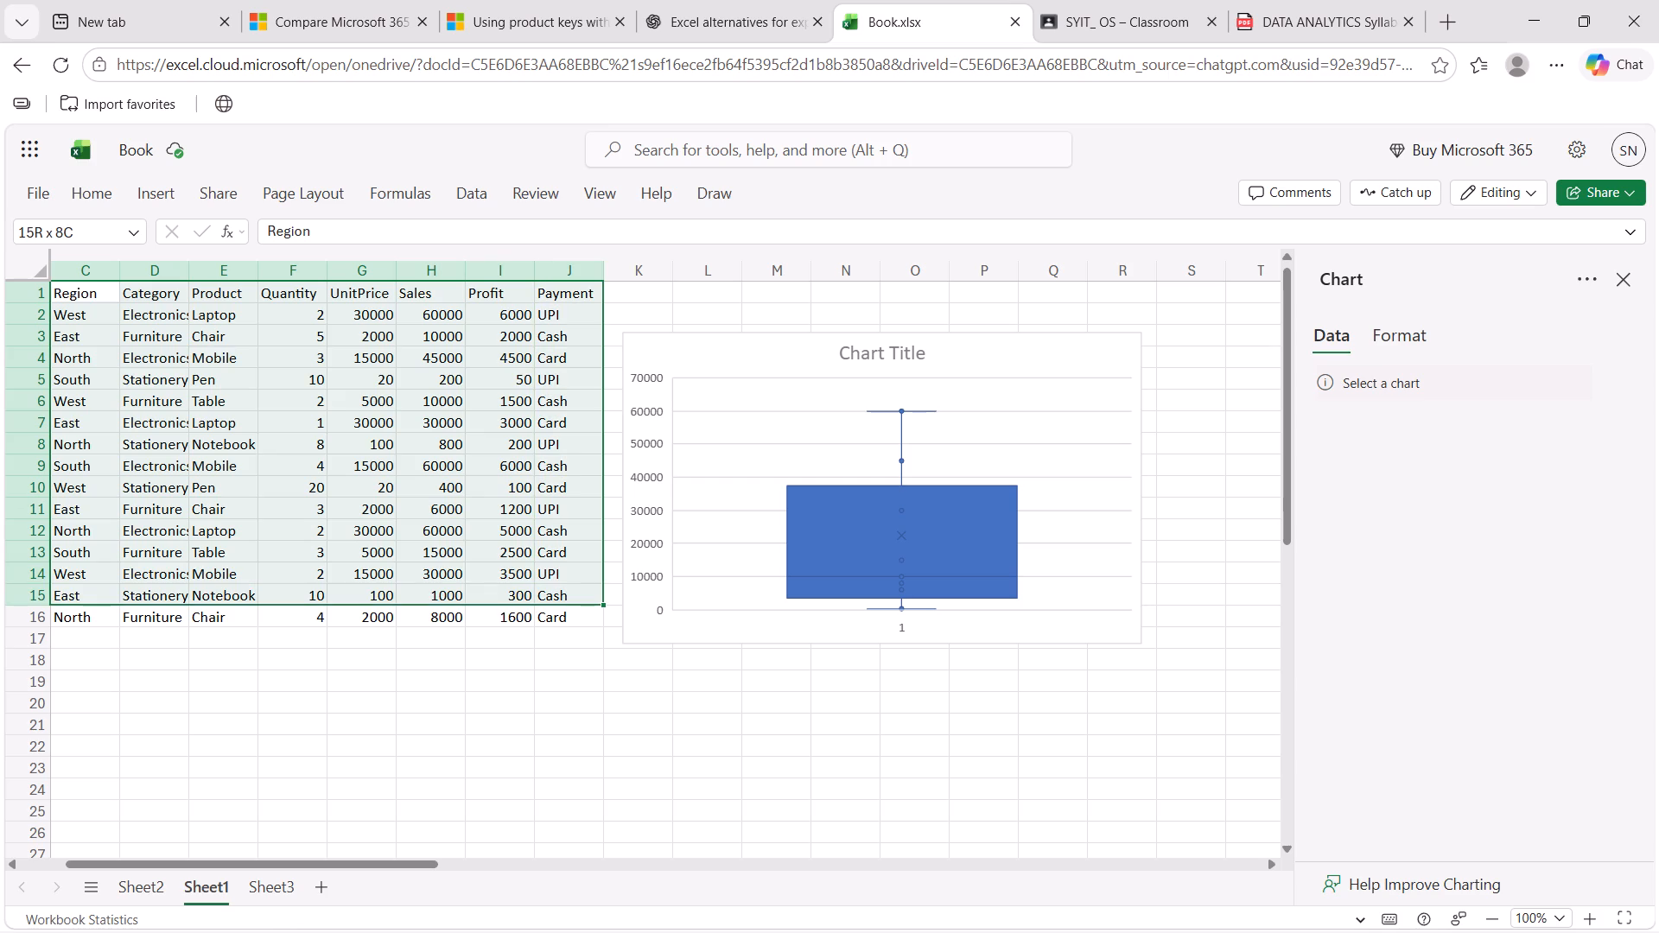
{"action": "left_click_drag", "start_coordinate": [554, 596], "coordinate": [550, 610]}
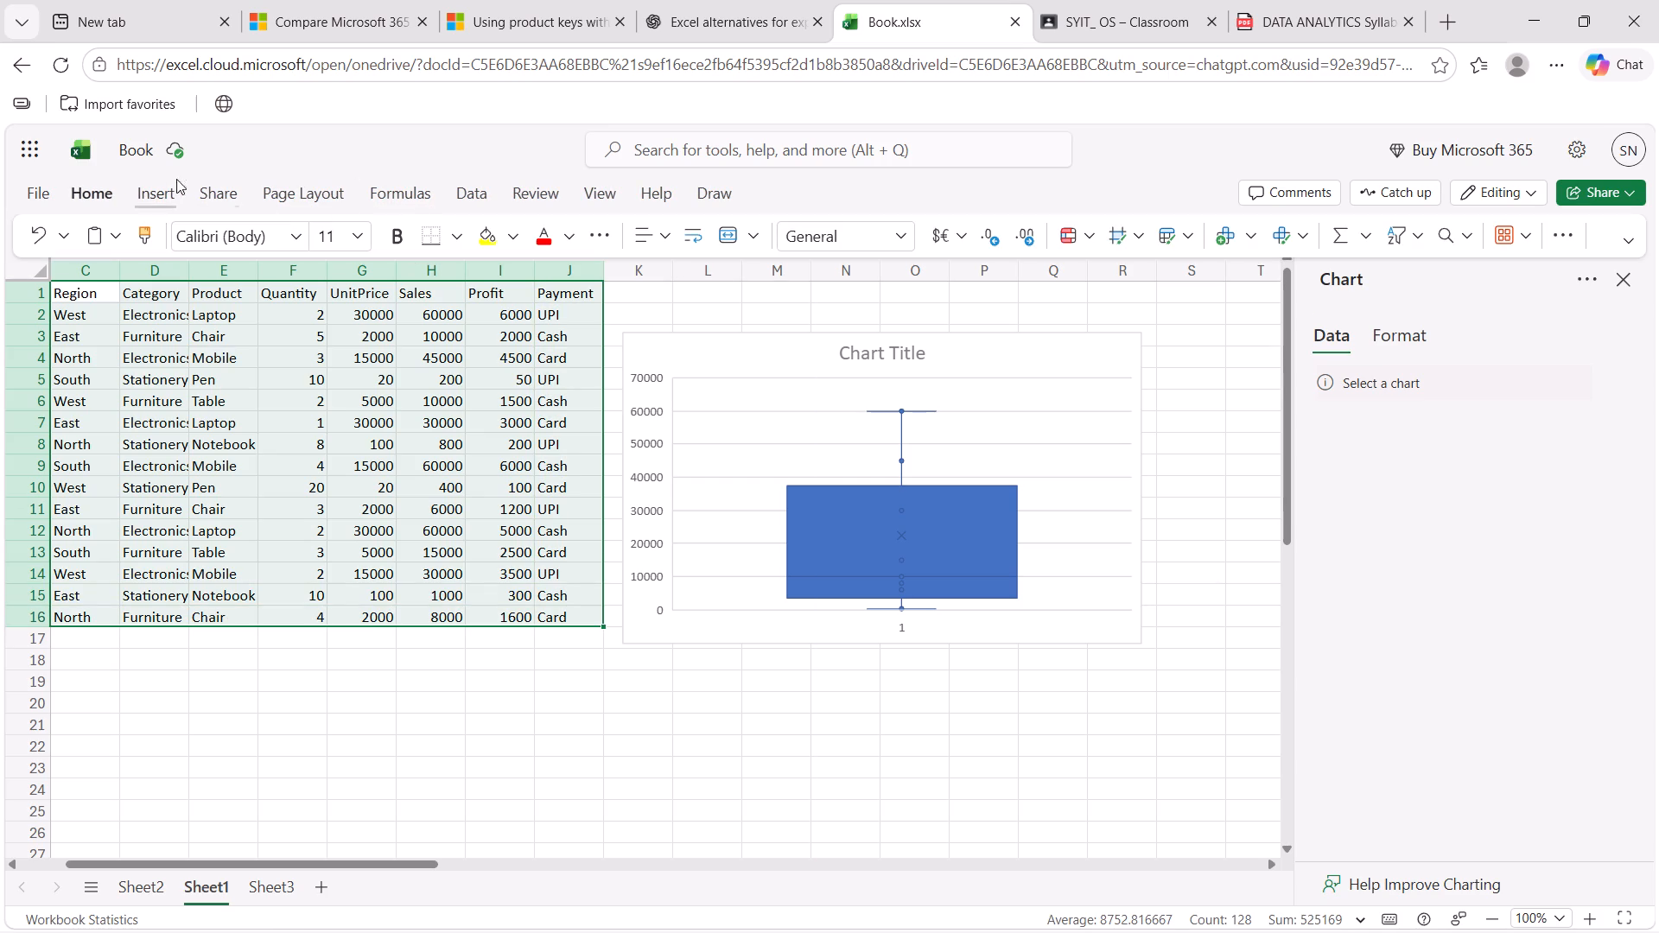
{"action": "left_click", "coordinate": [109, 193]}
{"action": "left_click", "coordinate": [1169, 239]}
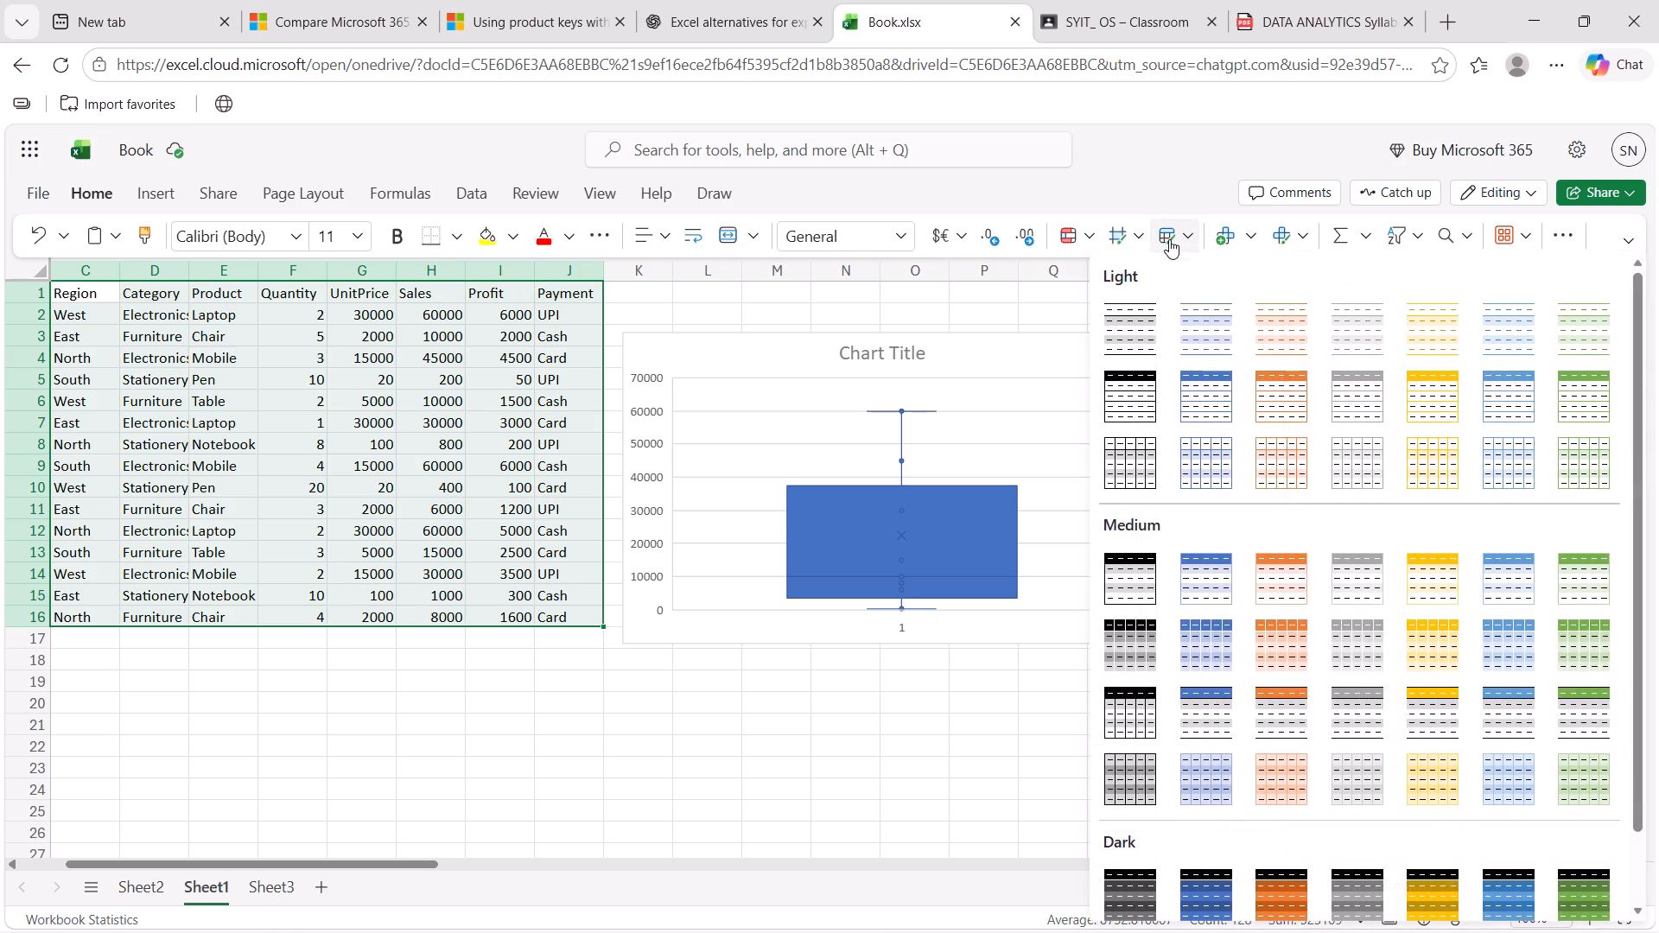
{"action": "left_click", "coordinate": [1217, 637]}
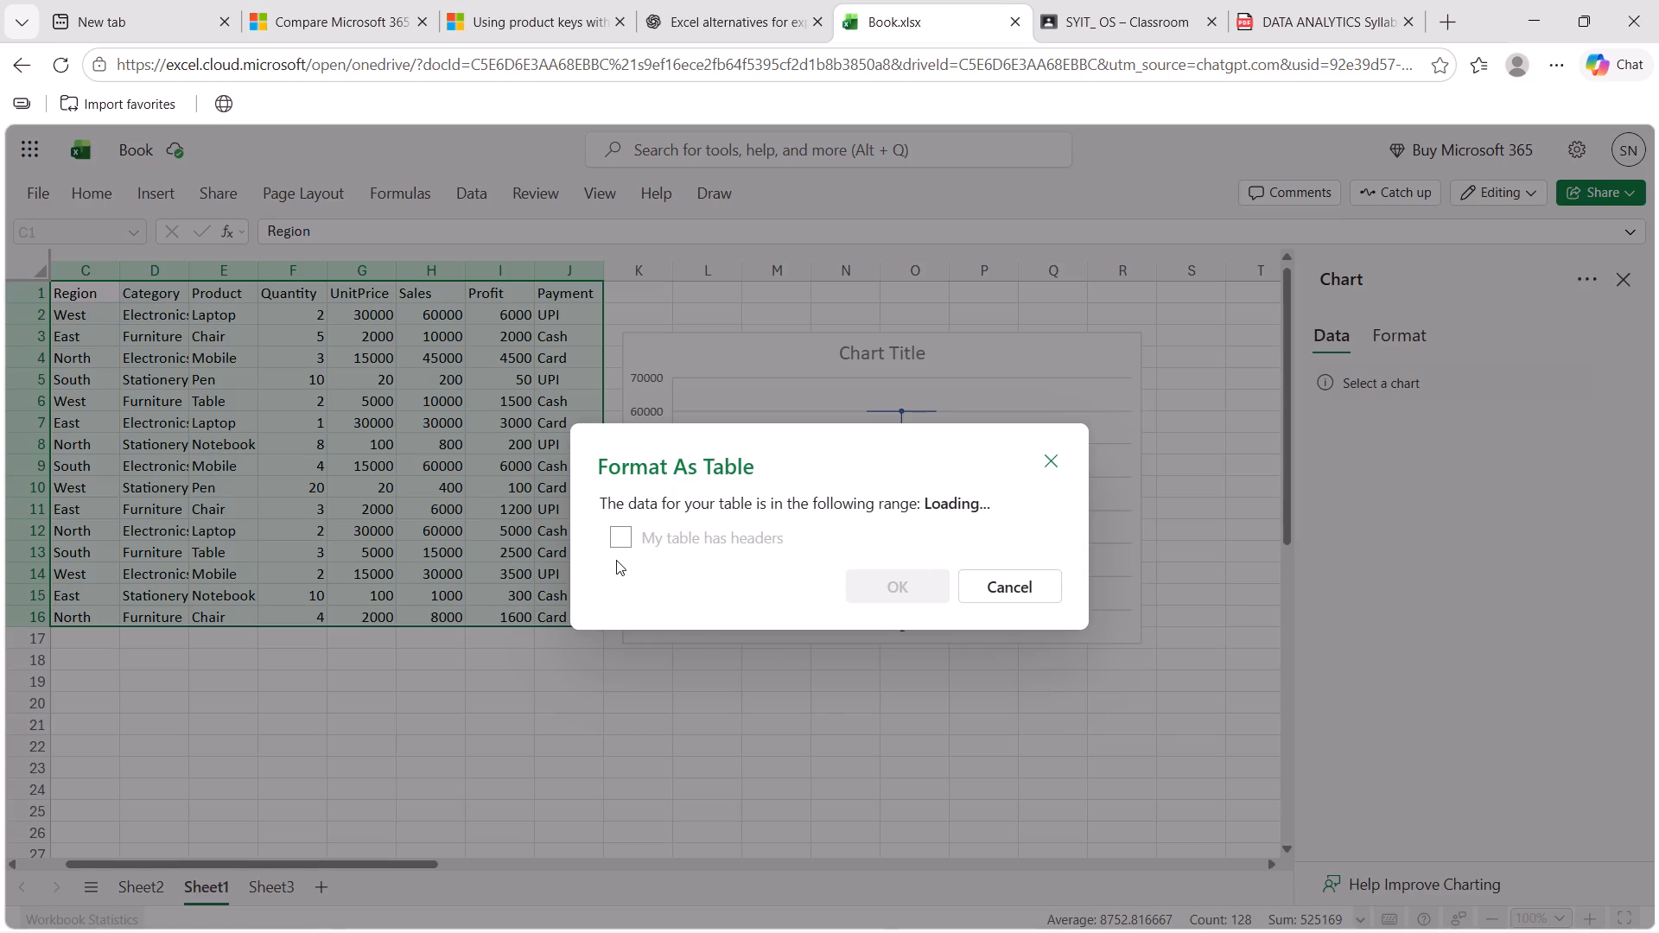
{"action": "left_click", "coordinate": [620, 542]}
{"action": "left_click", "coordinate": [620, 542]}
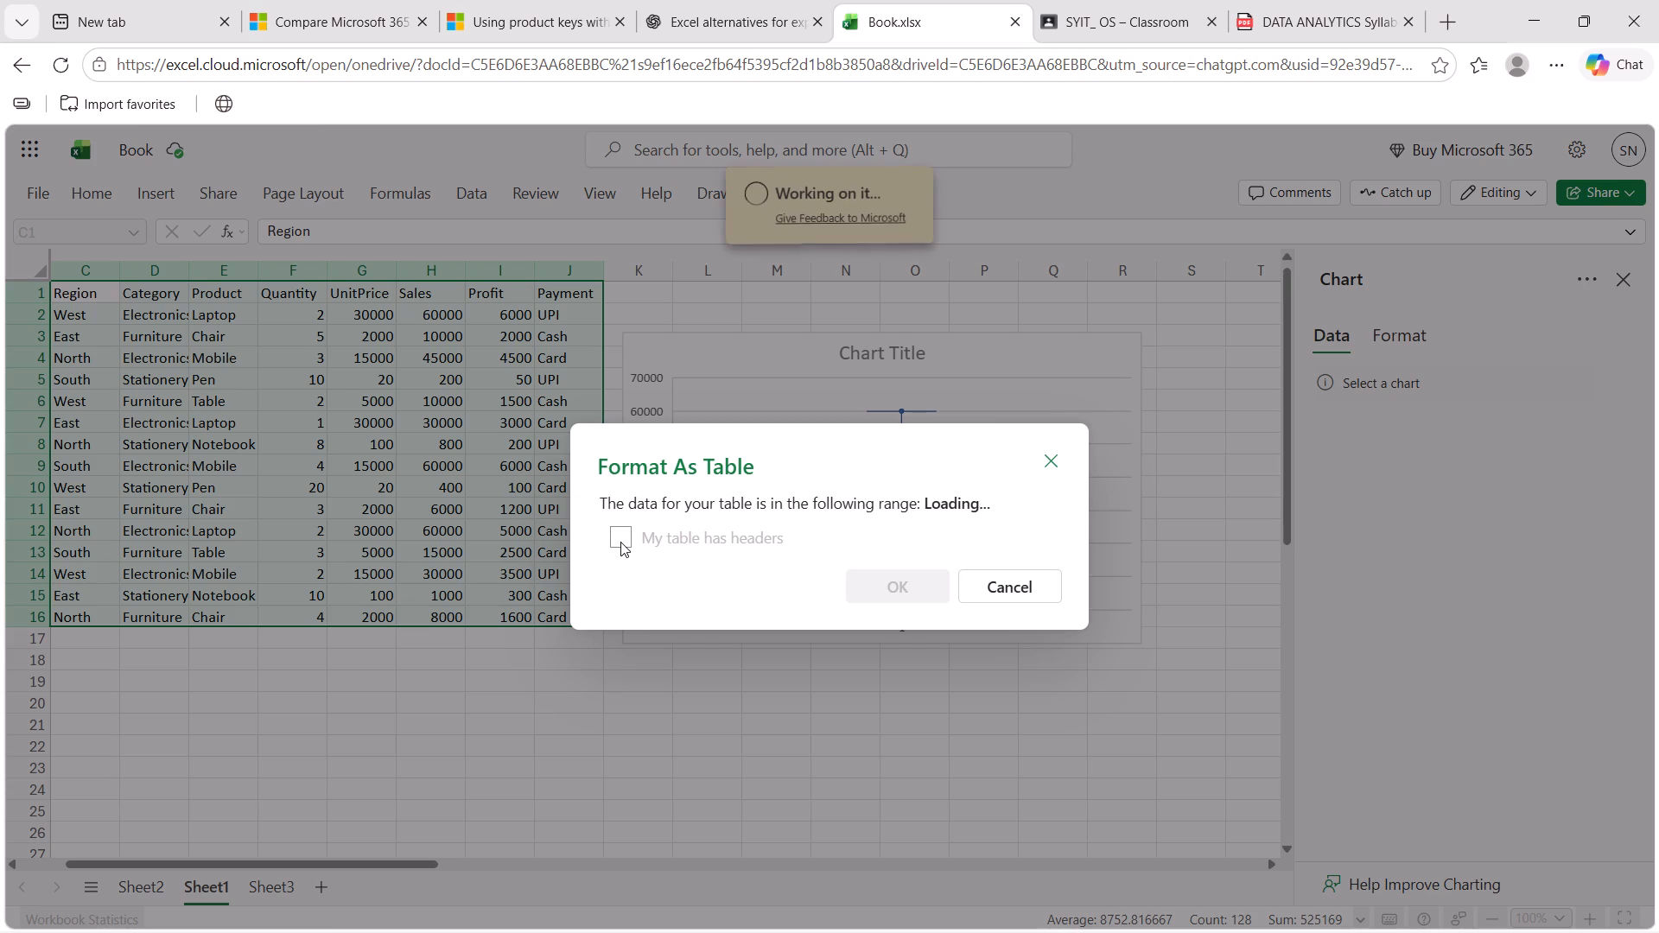
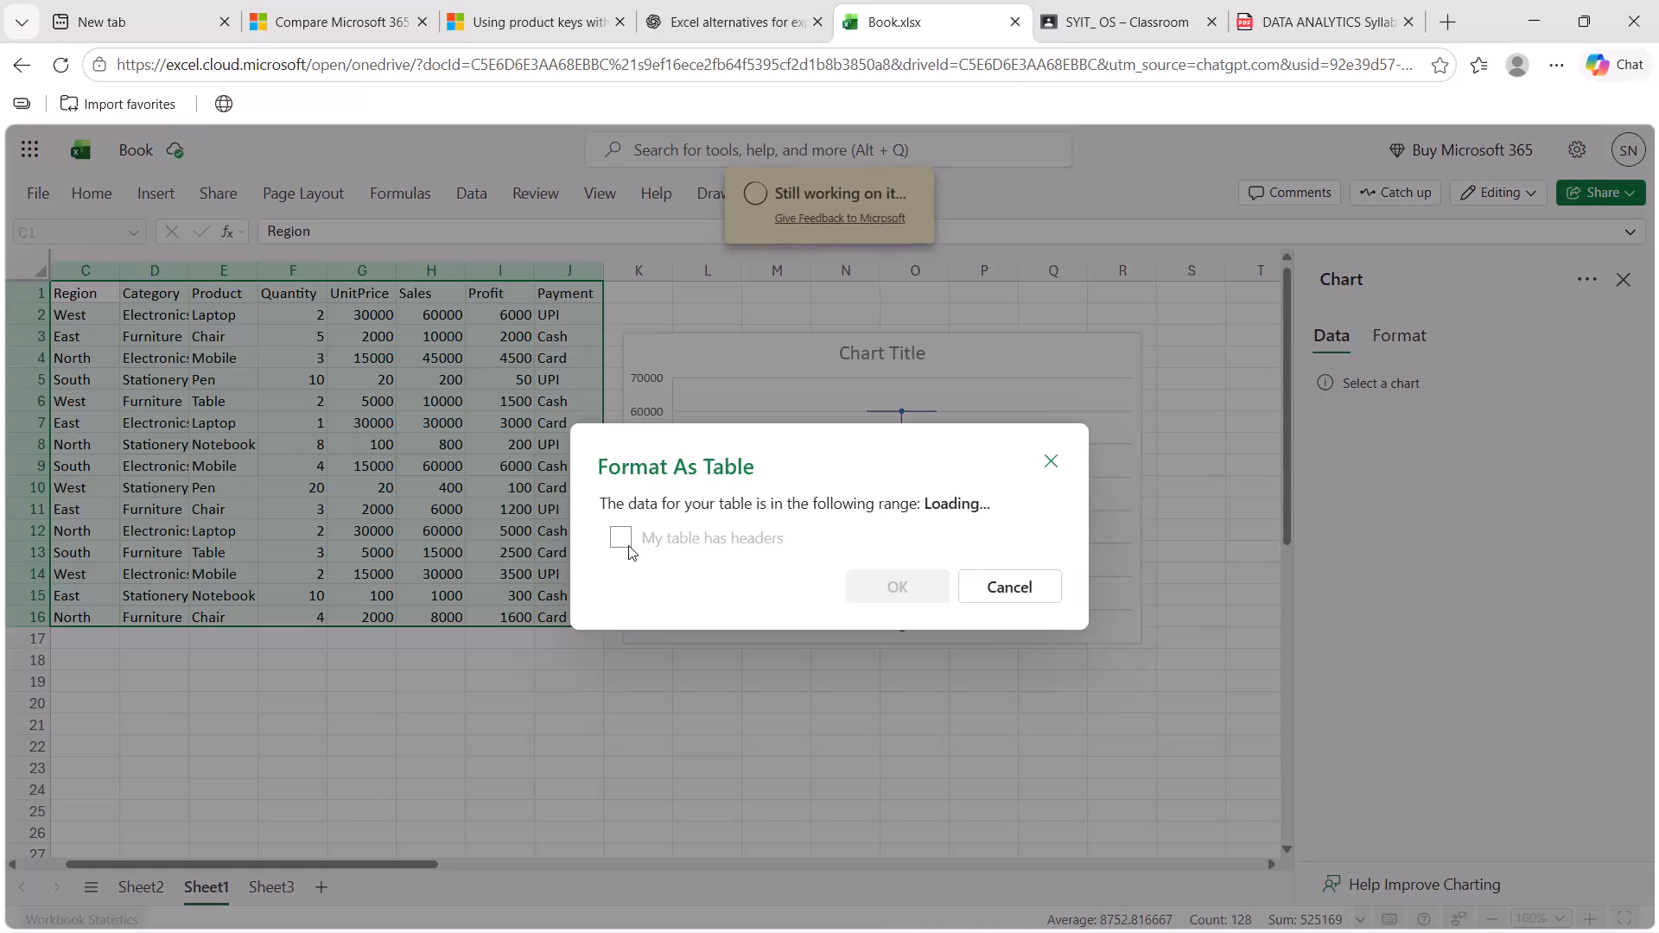
Create the table from Sheet1 range C1:J16, treating its first row as headers.
{"action": "double_click", "coordinate": [628, 545]}
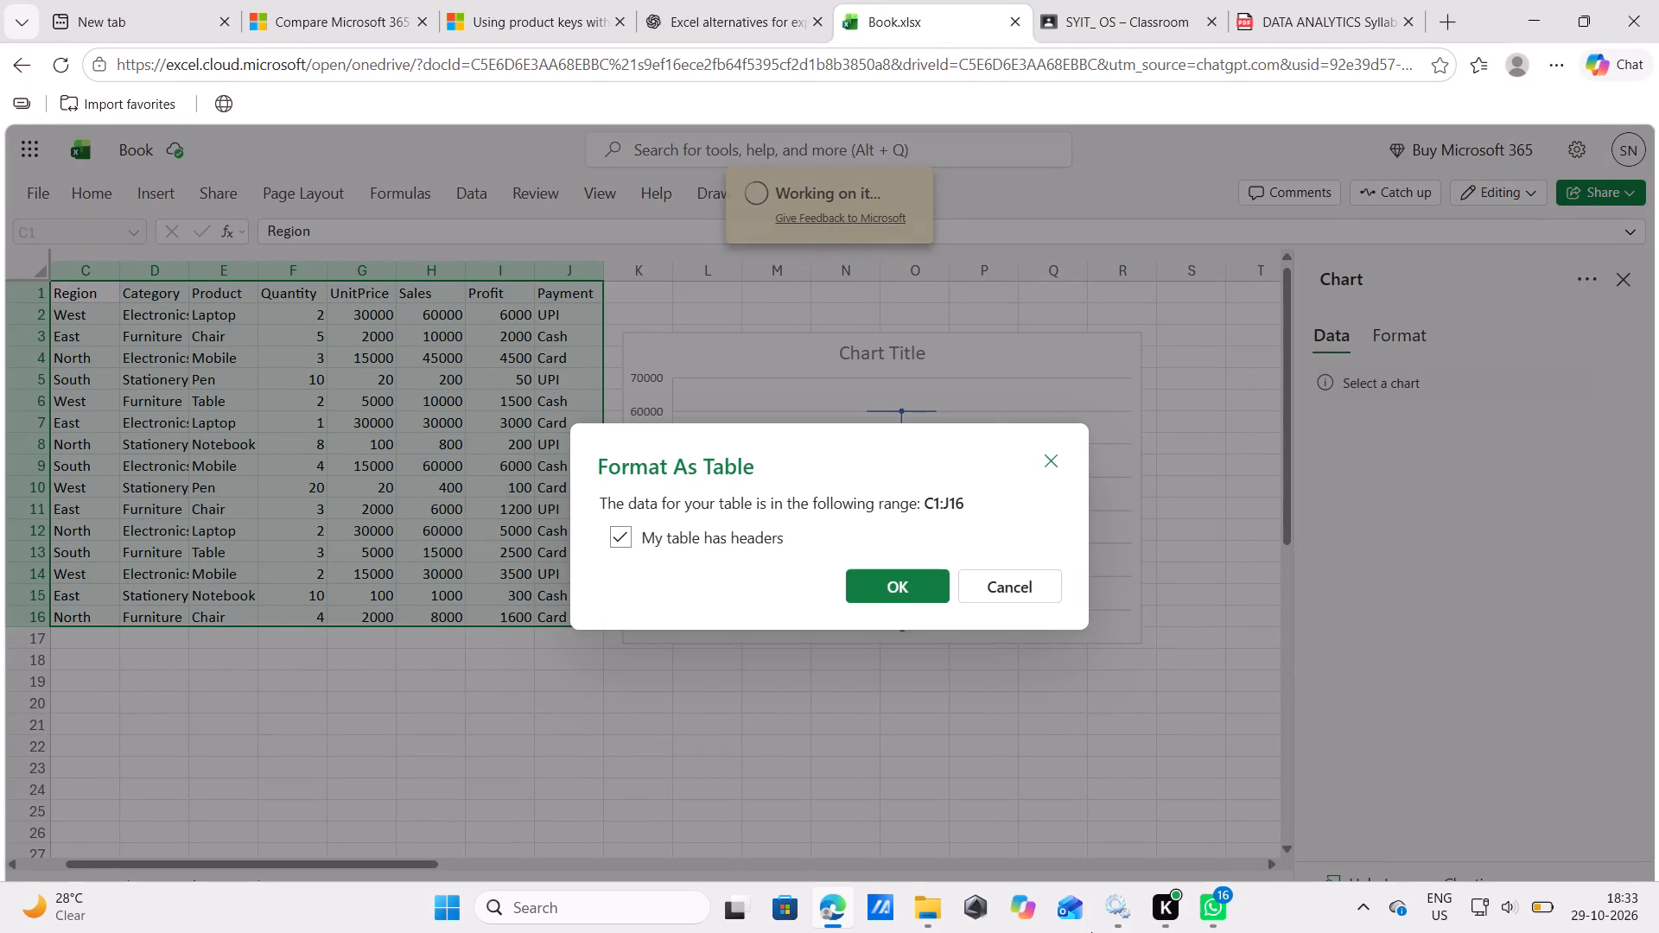
{"action": "left_click", "coordinate": [906, 583]}
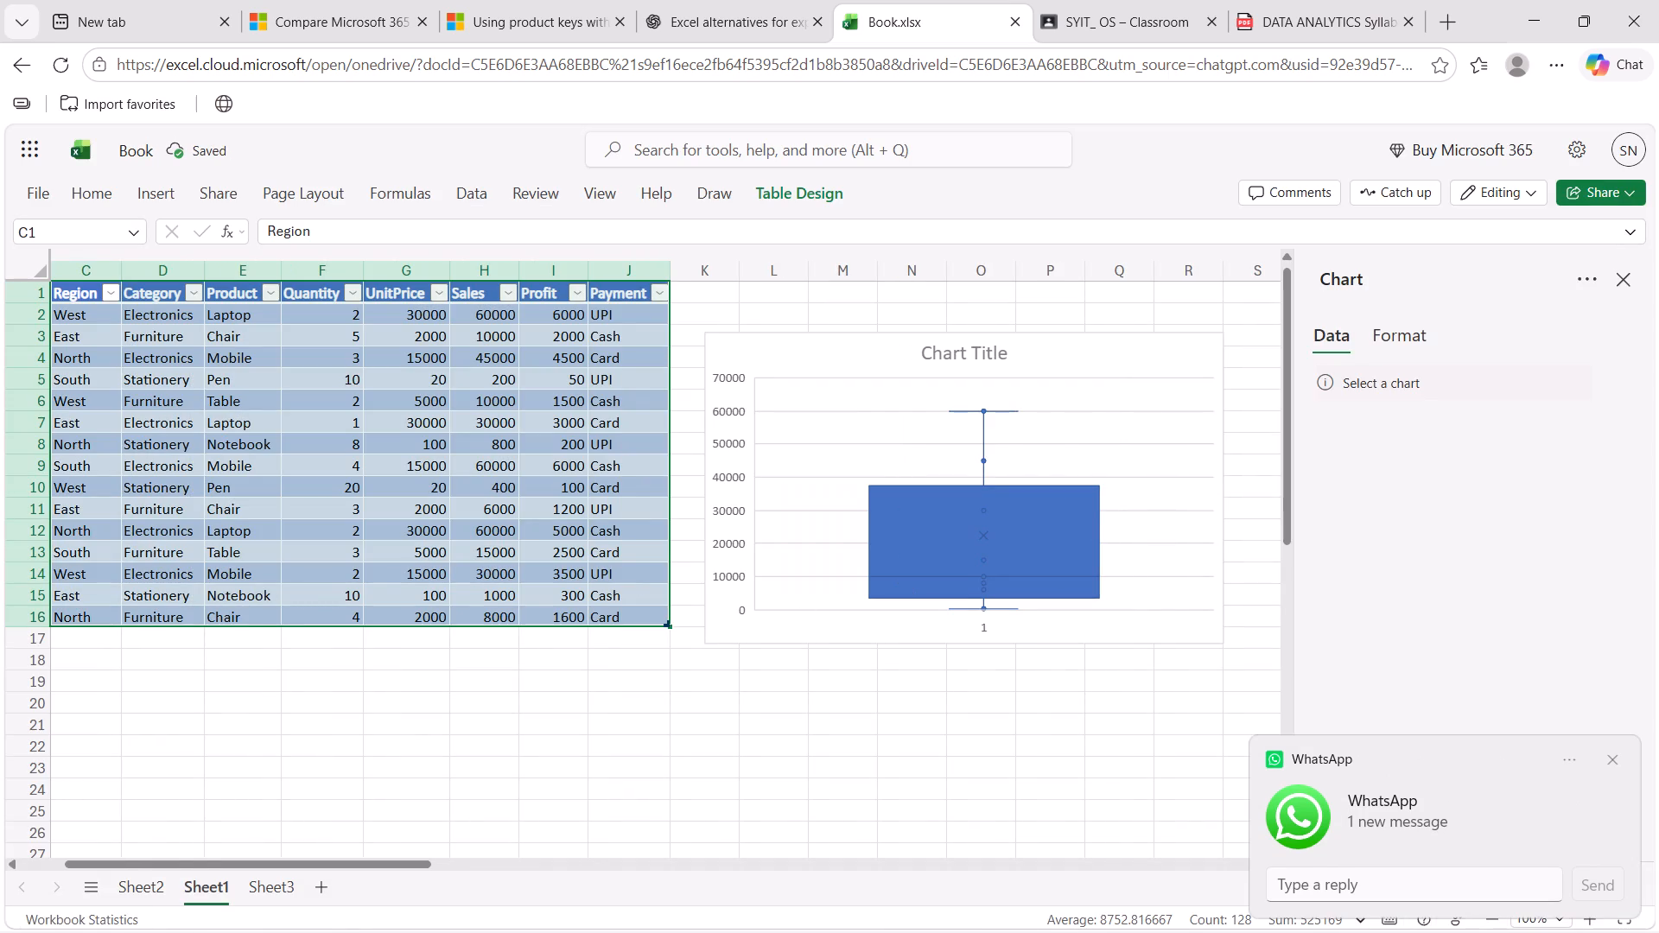
Rename the new sales data table on Sheet1 as SalesTable and check that the name is applied.
{"action": "left_click", "coordinate": [472, 470]}
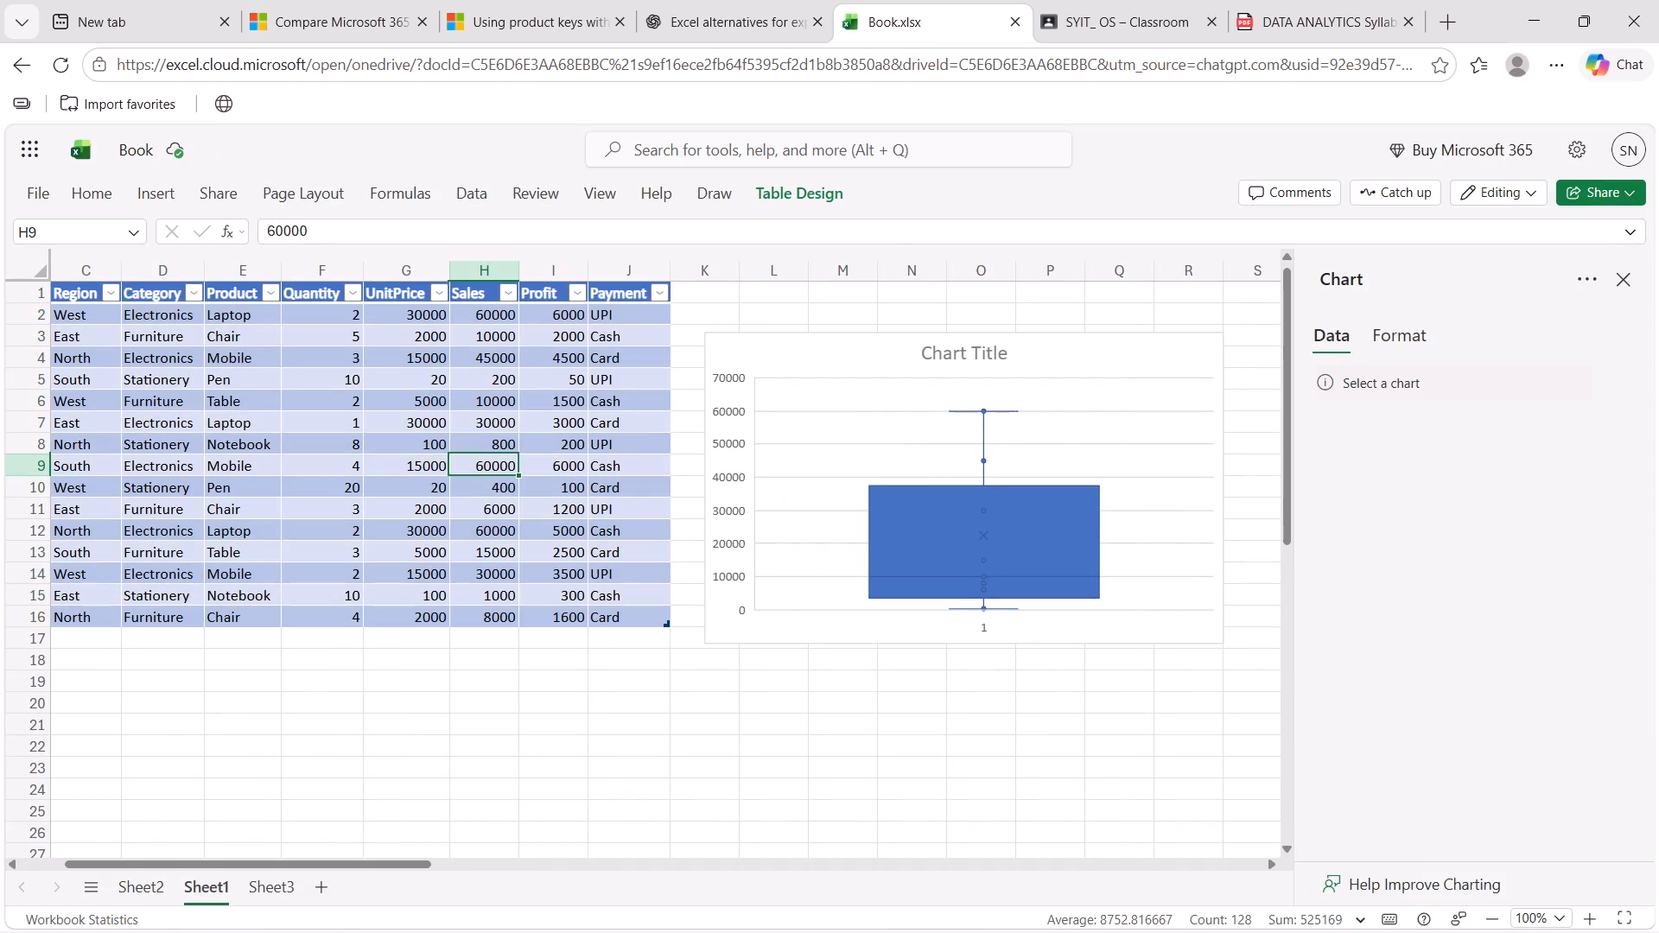
{"action": "left_click", "coordinate": [806, 194]}
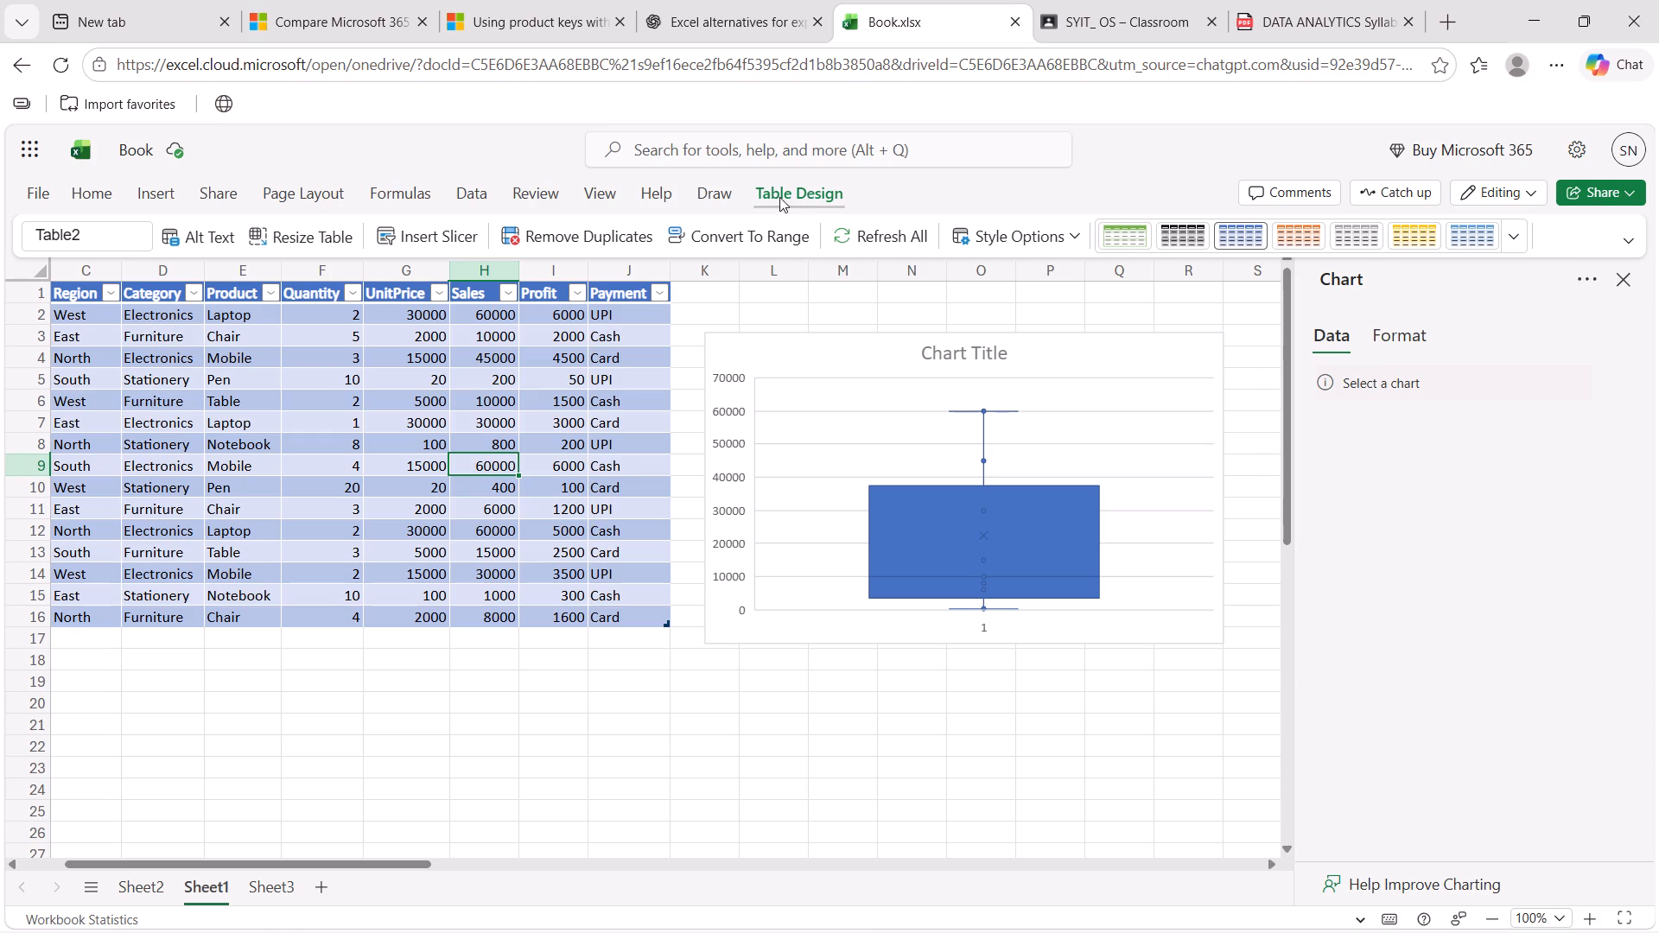
{"action": "left_click", "coordinate": [109, 232]}
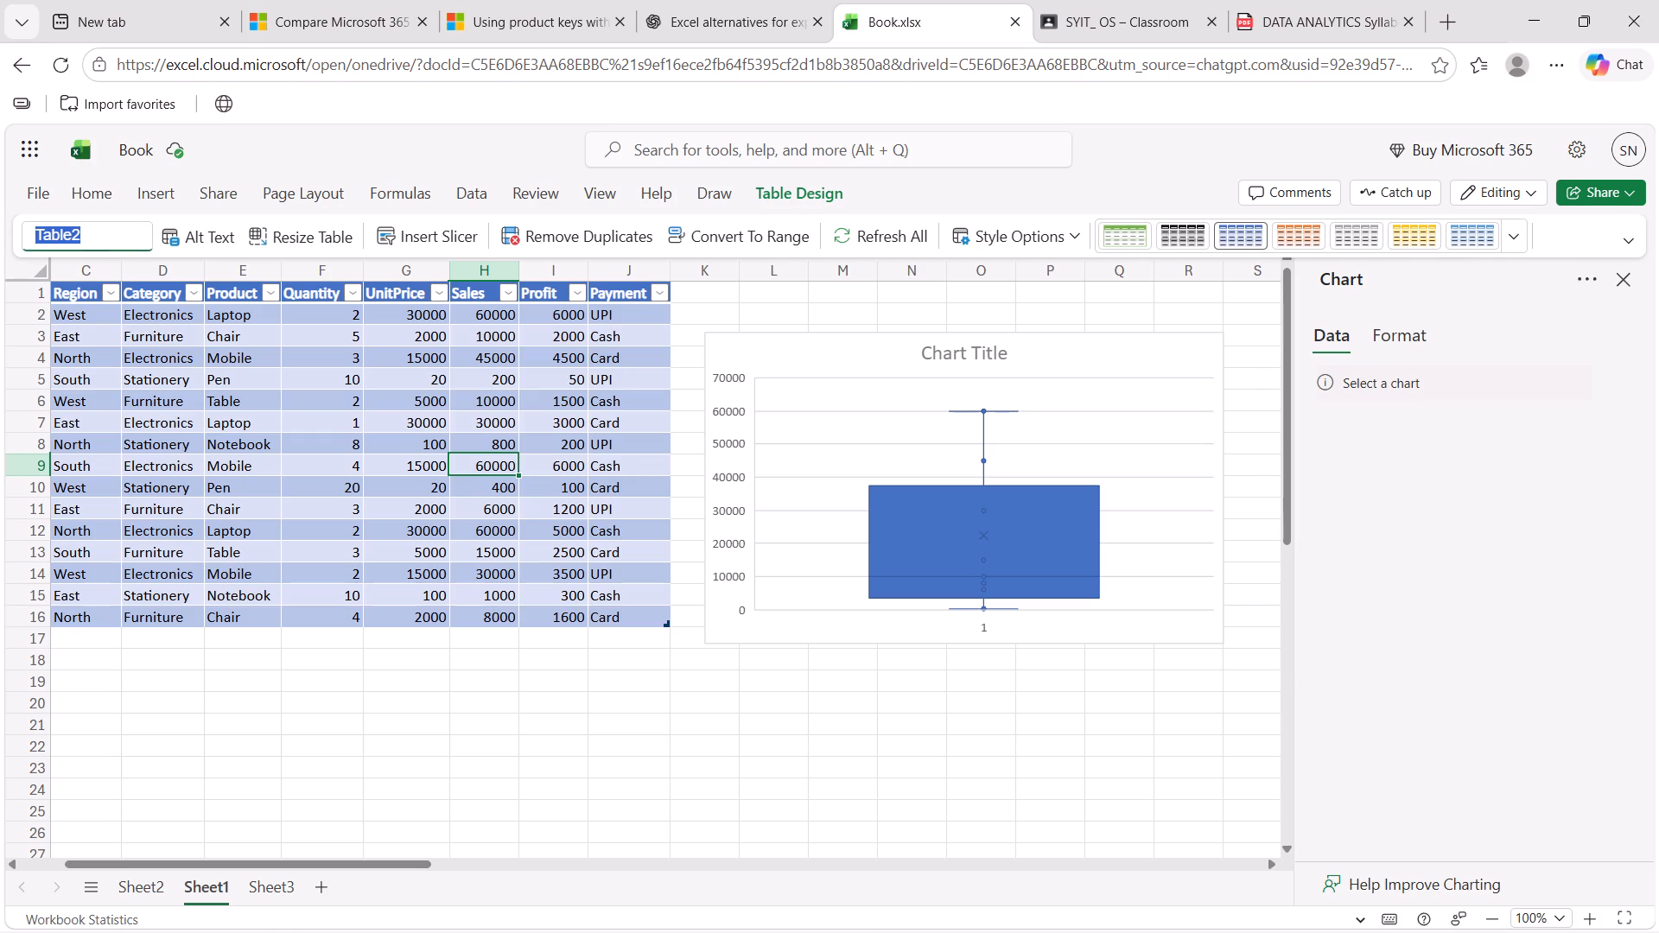
{"action": "type", "text": "Sales"}
{"action": "type", "text": "Table"}
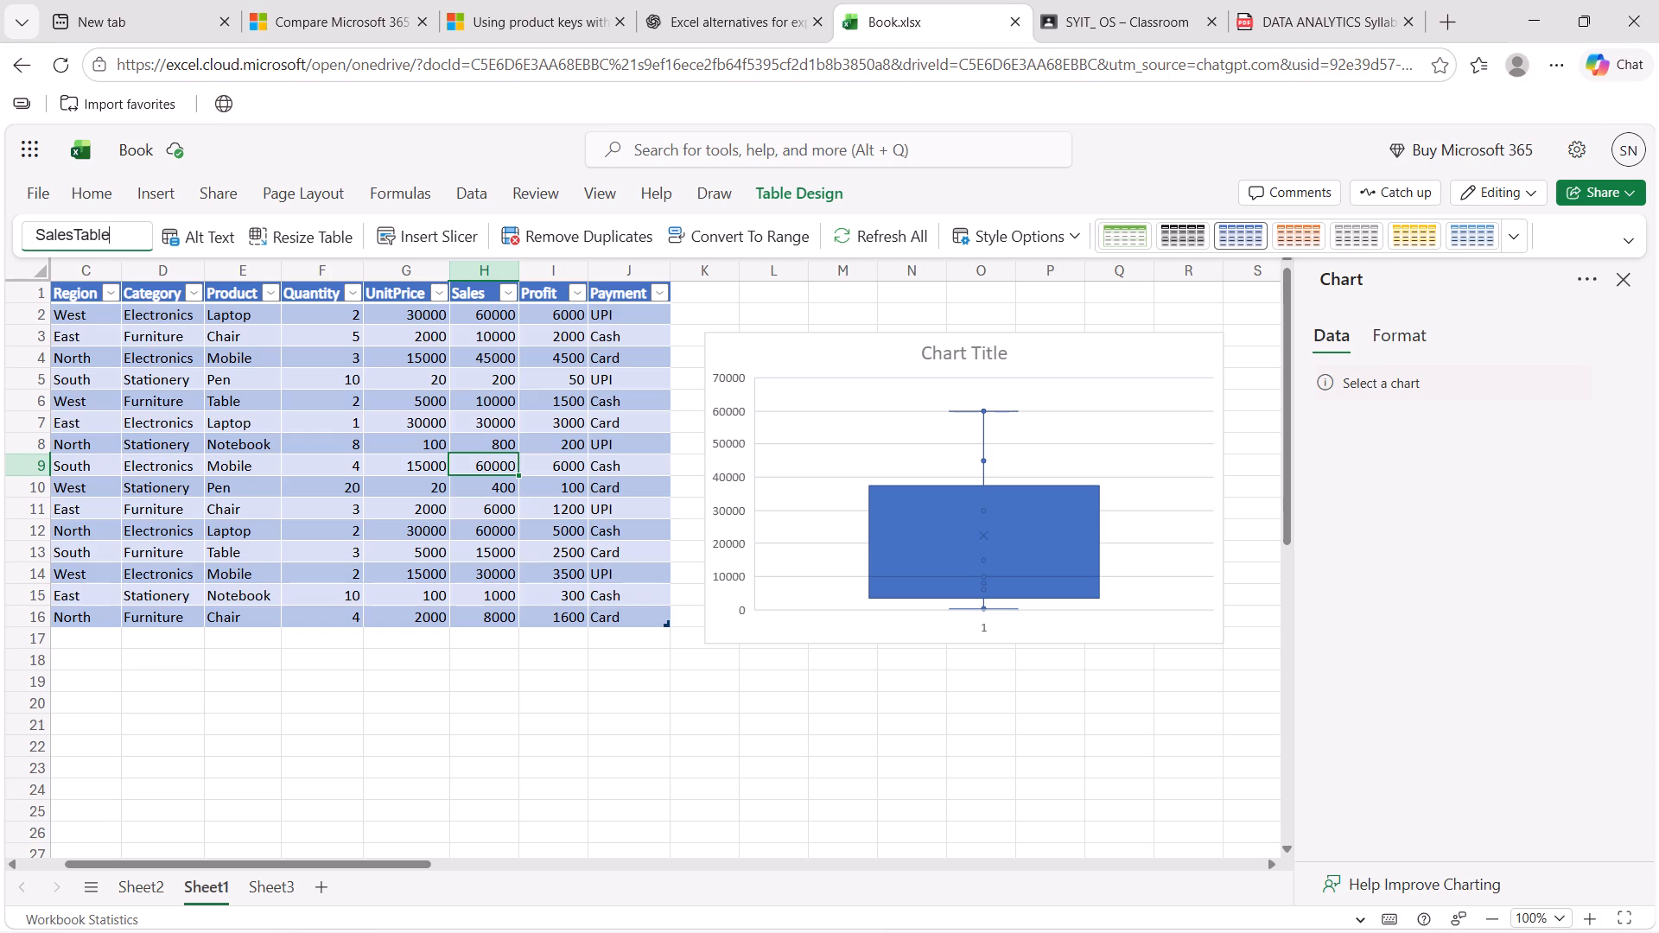
{"action": "left_click", "coordinate": [318, 675]}
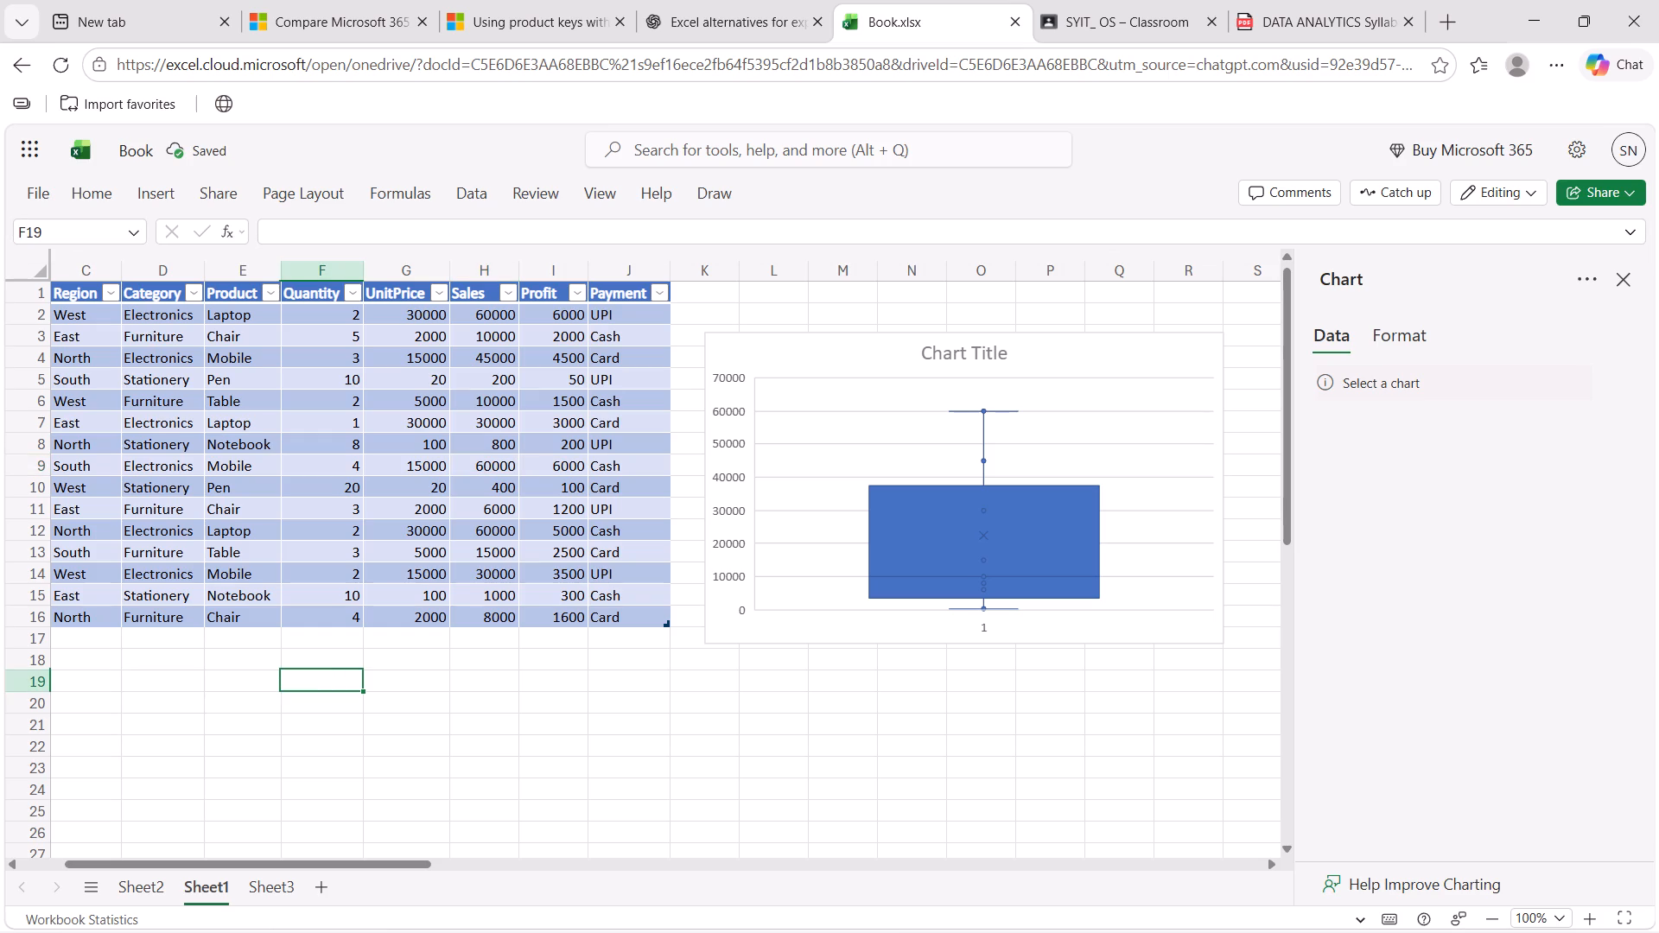
{"action": "left_click", "coordinate": [276, 513]}
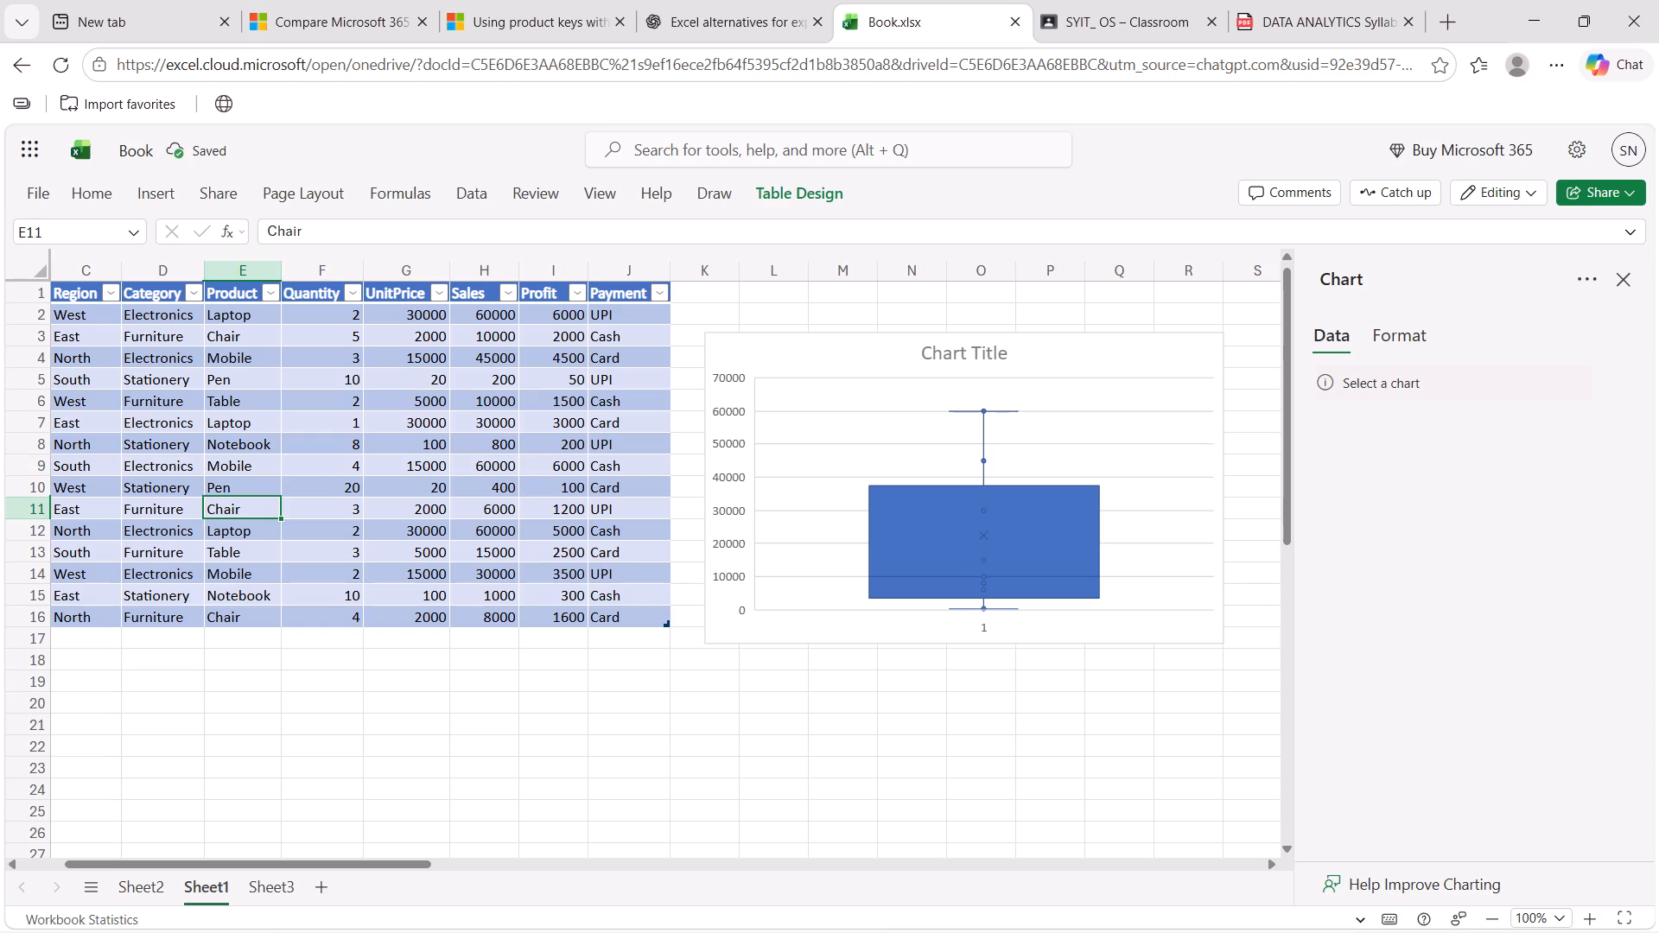
{"action": "left_click", "coordinate": [793, 183]}
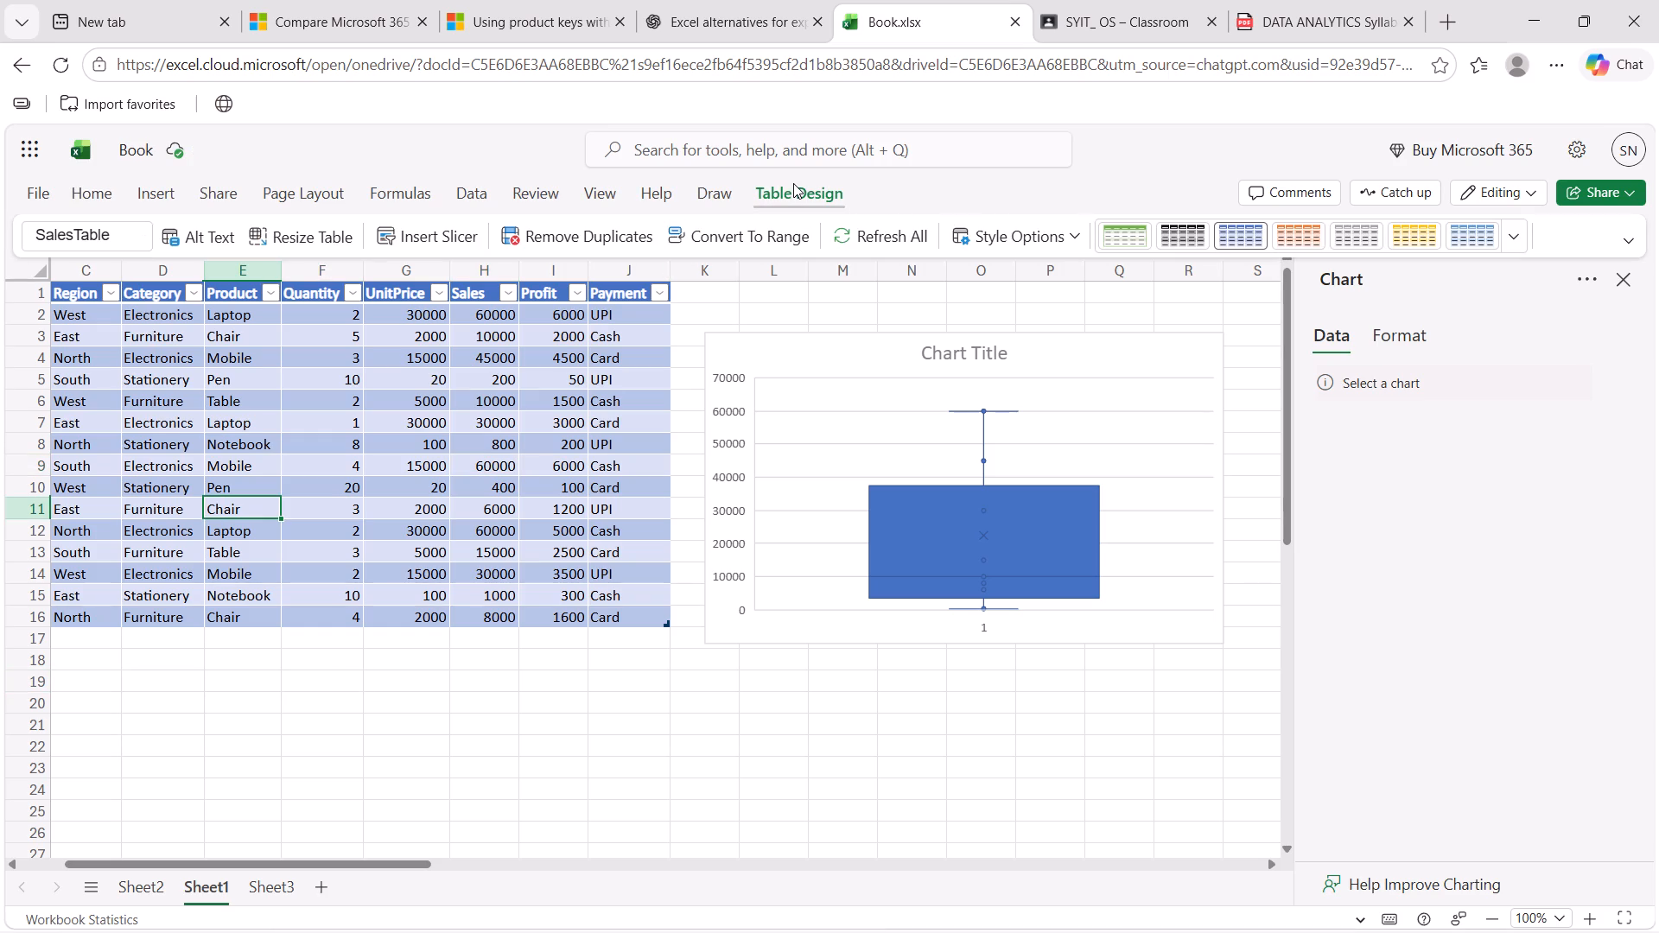
{"action": "left_click", "coordinate": [754, 720]}
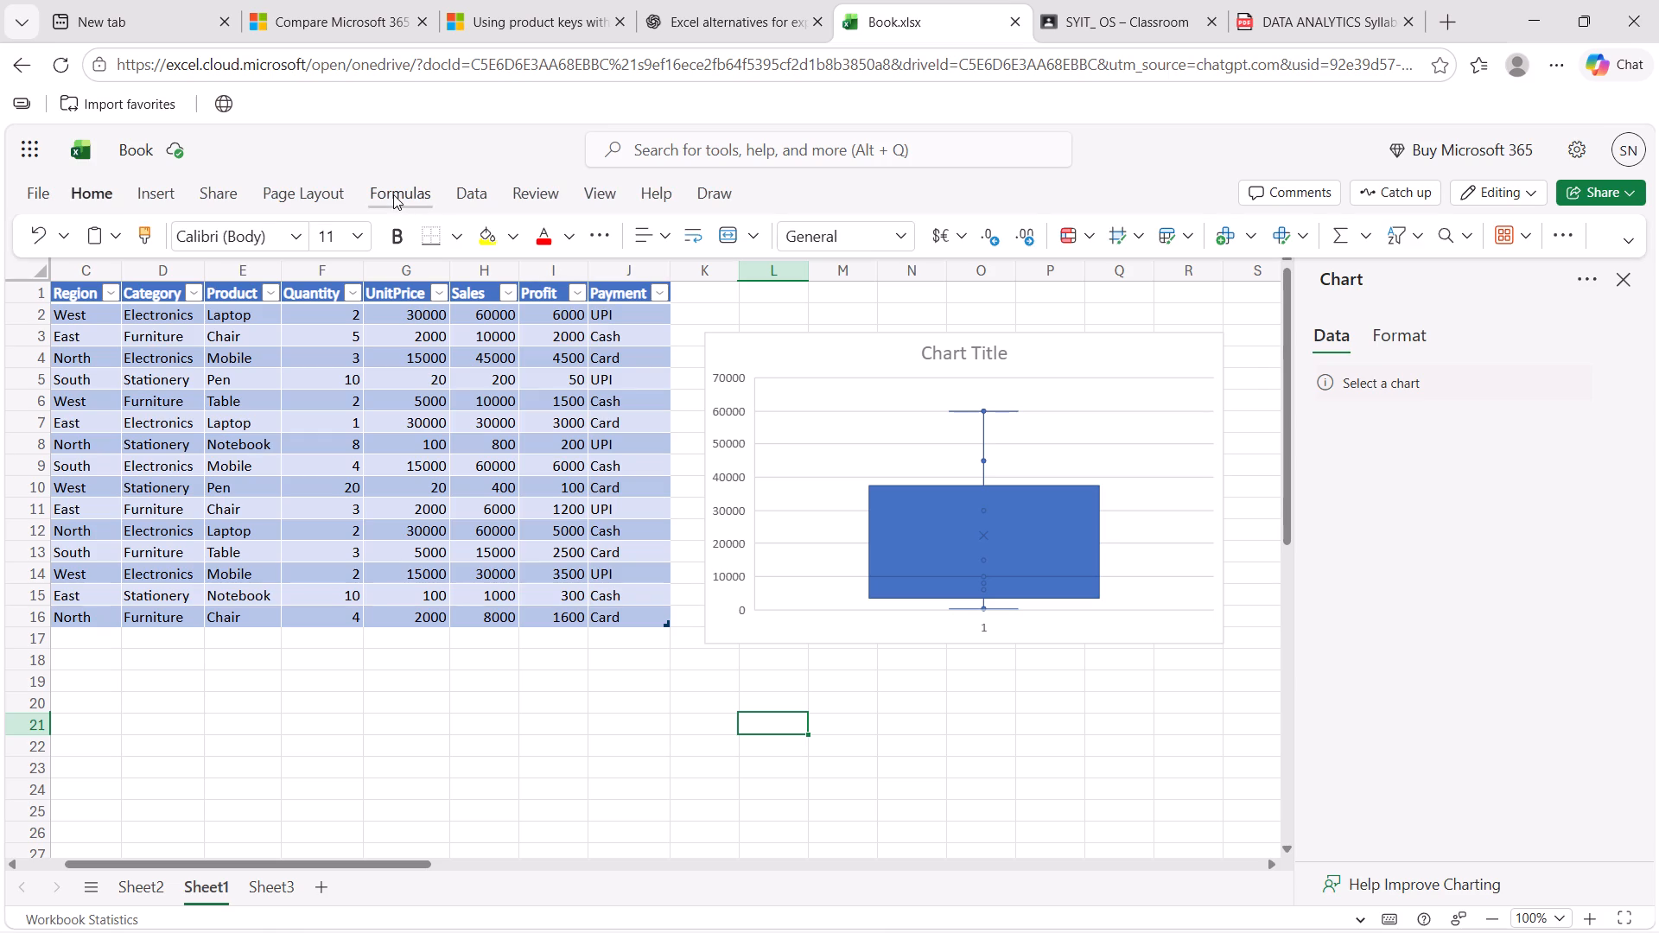
Open Sheet3, the sheet holding the Sum Sales figure.
{"action": "left_click", "coordinate": [273, 875]}
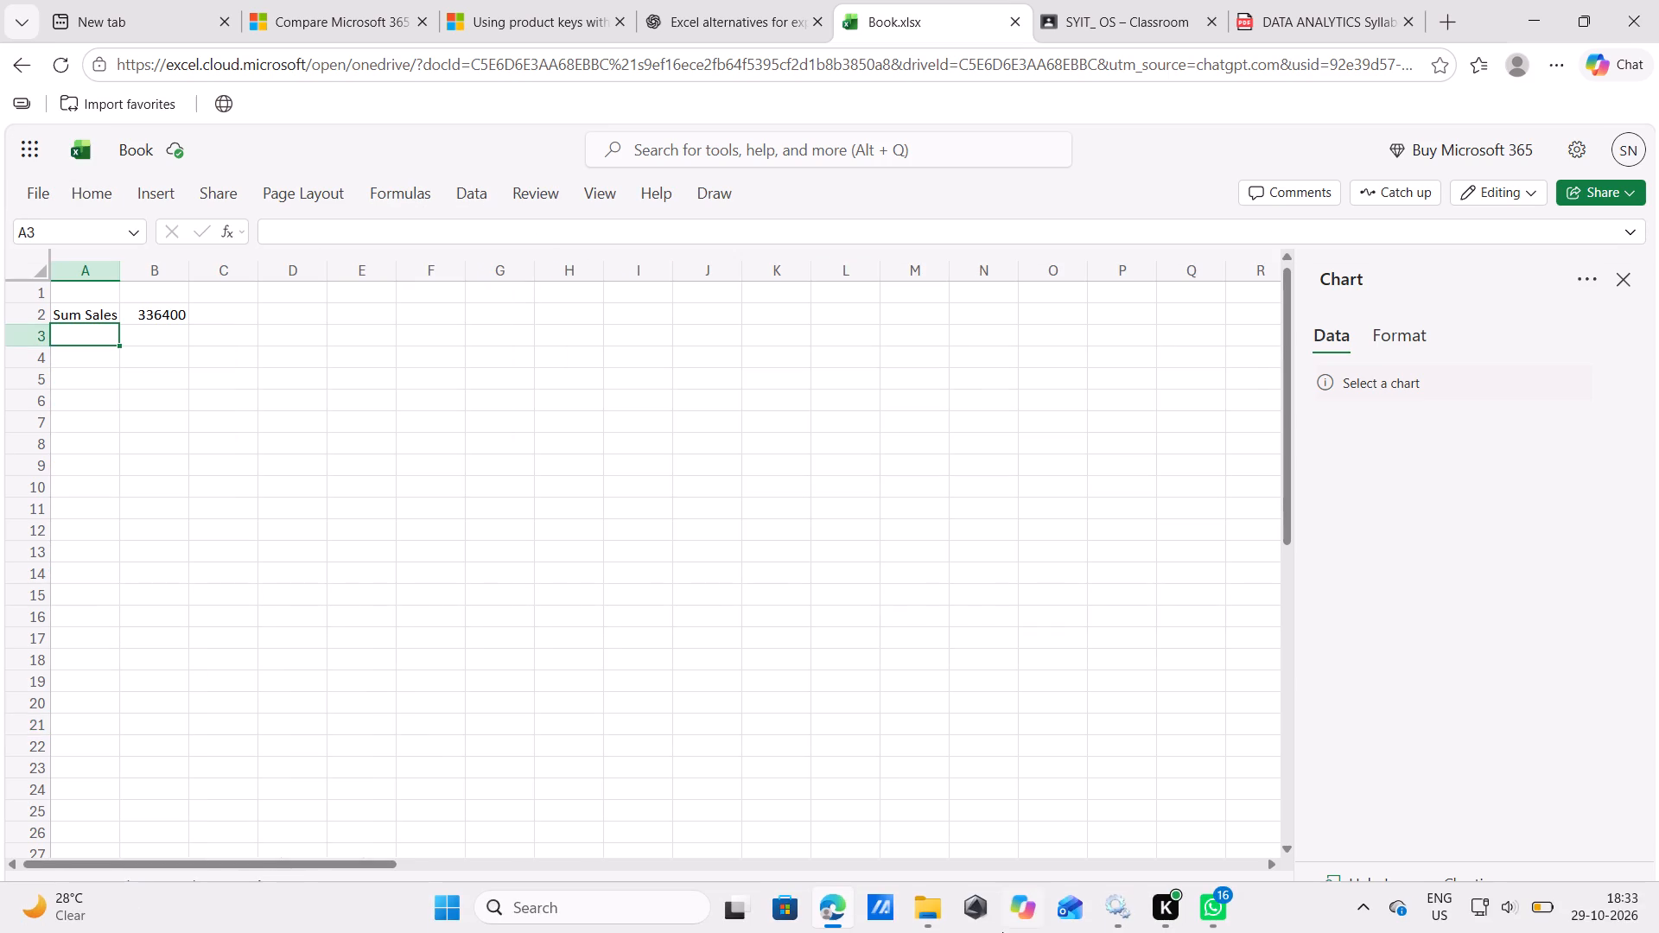
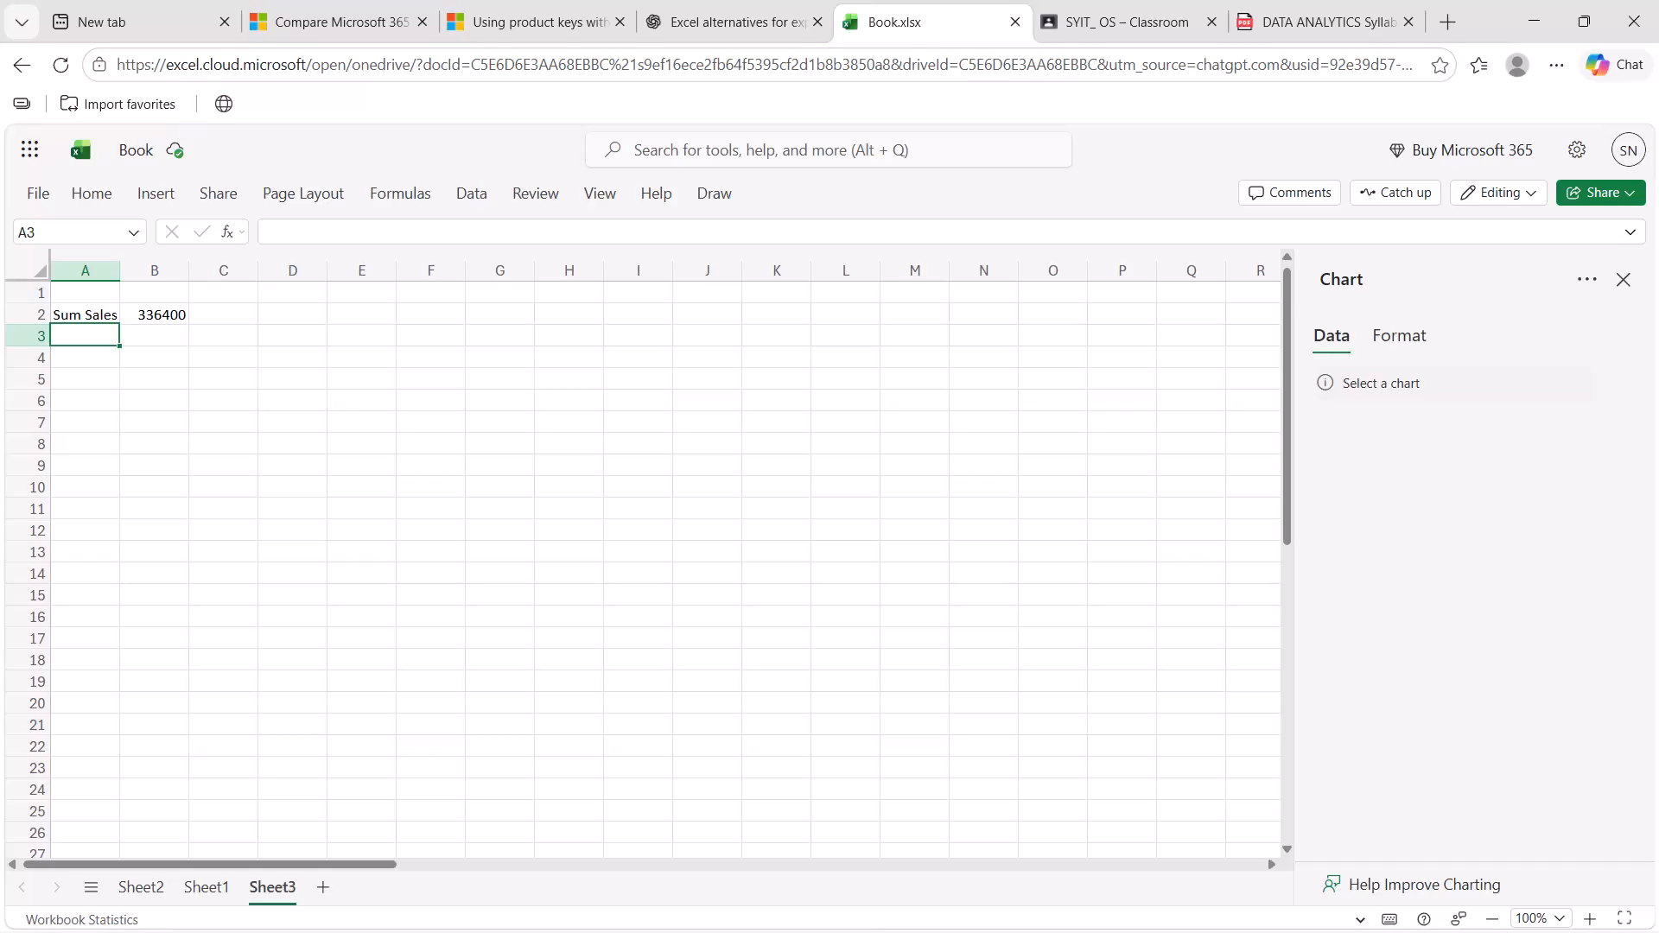
Open the empty cell A3, directly below the Sum Sales label, for editing.
{"action": "double_click", "coordinate": [82, 335]}
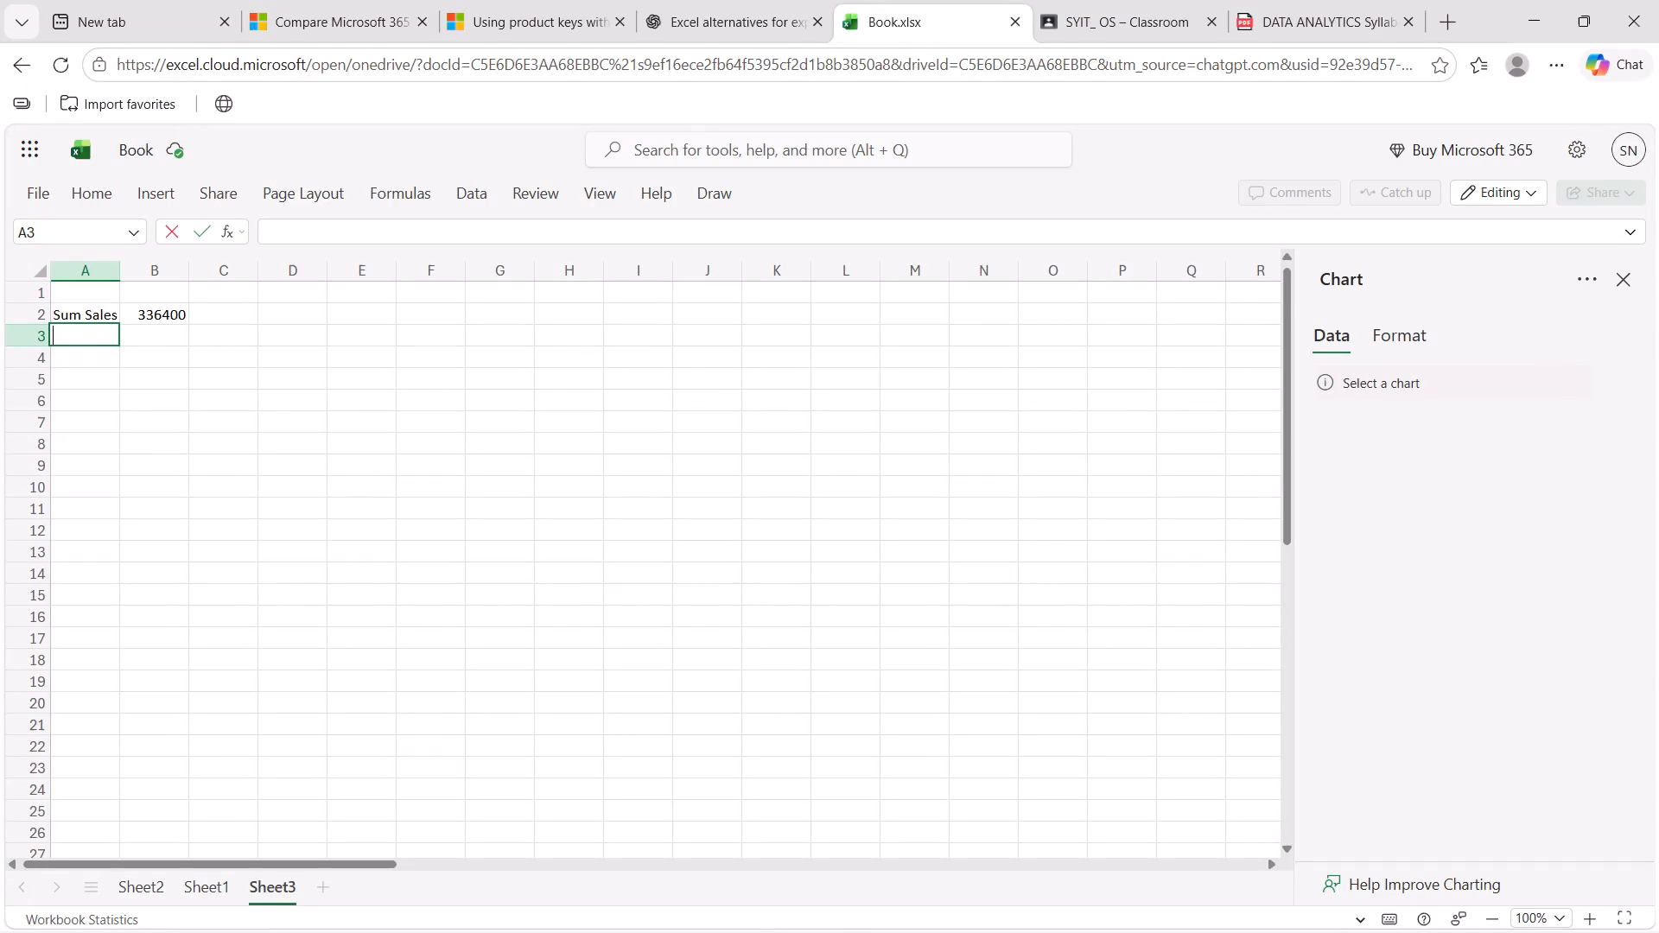
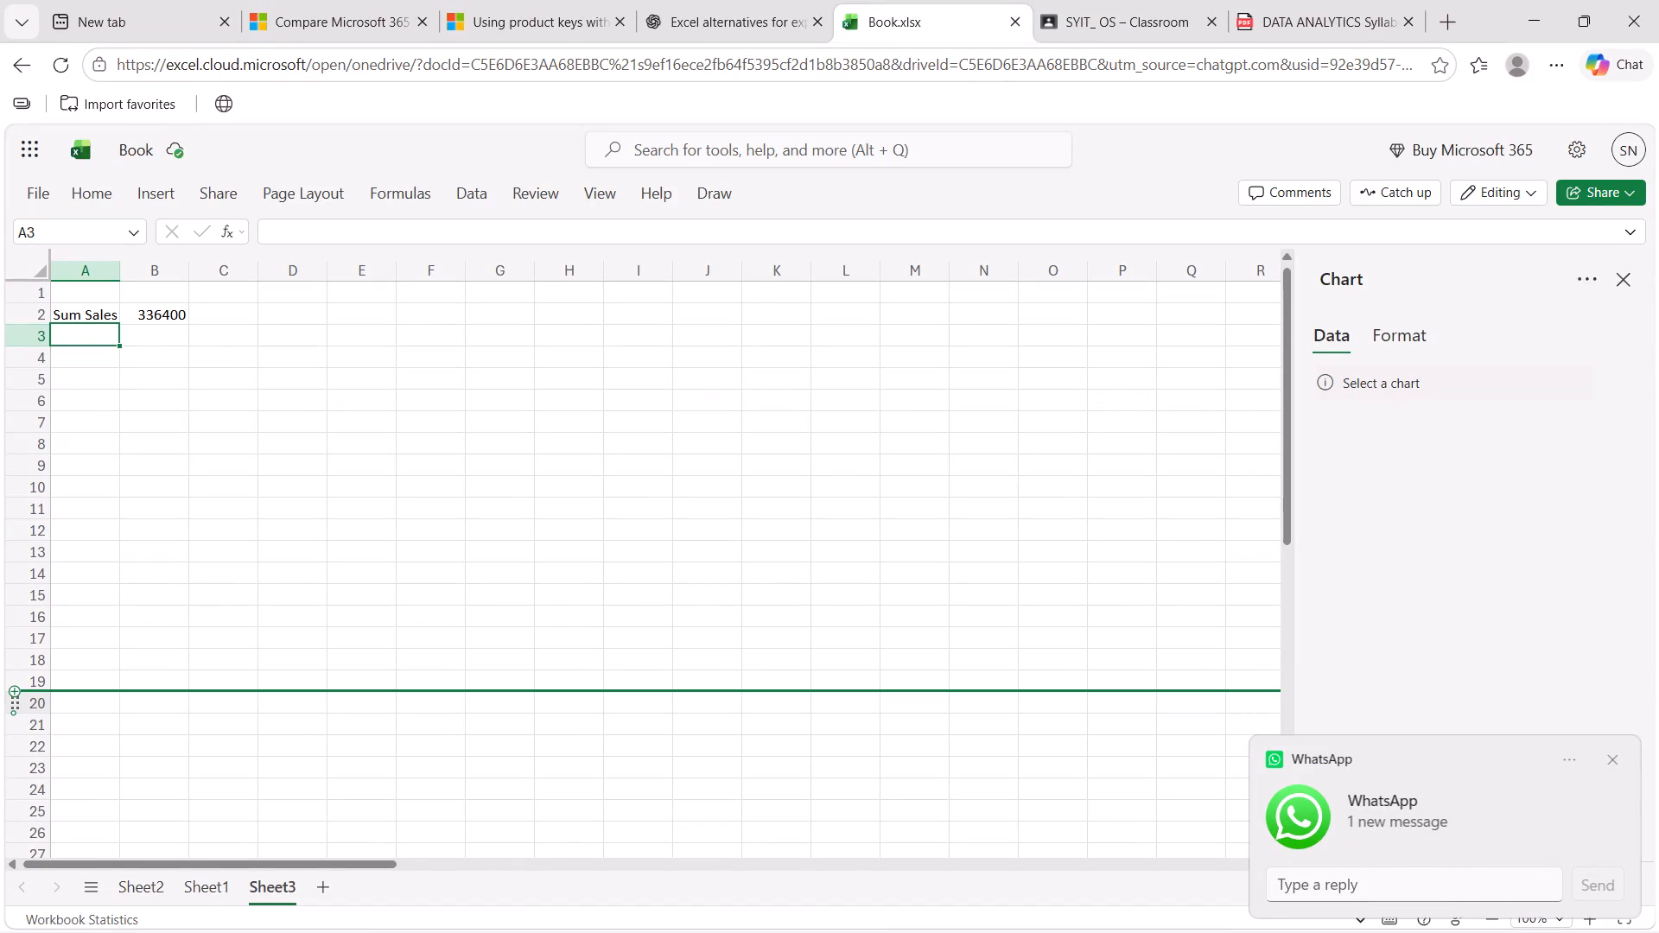
Open the empty cell A3 on Sheet3, directly below the Sum Sales label, for editing again.
{"action": "double_click", "coordinate": [91, 338]}
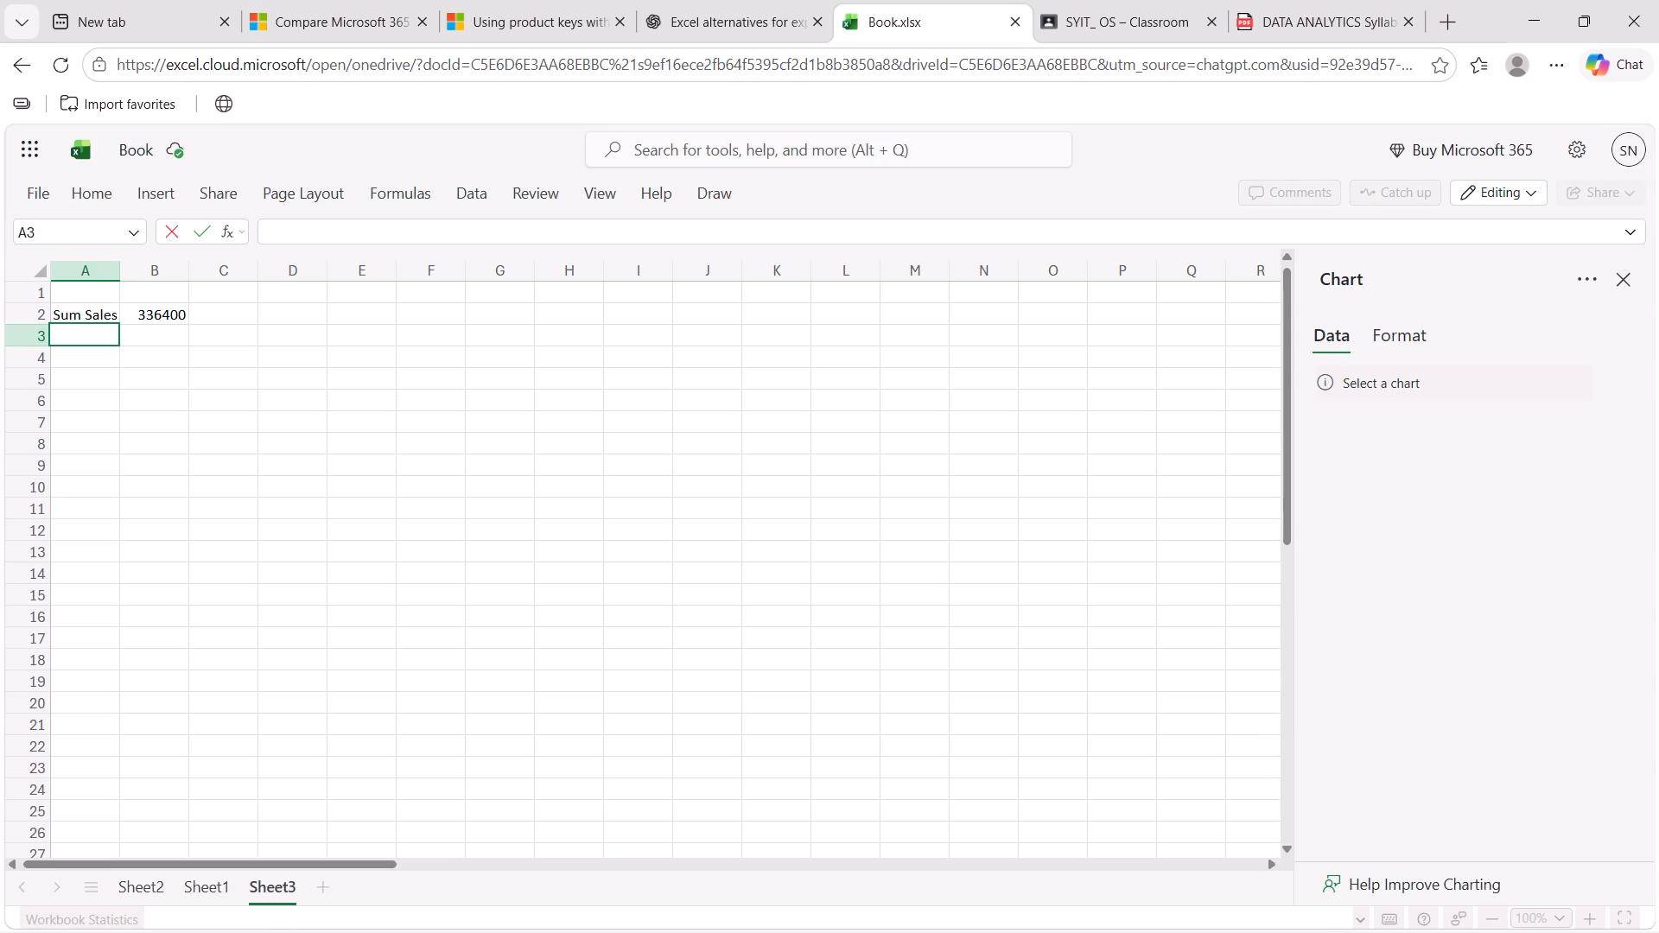
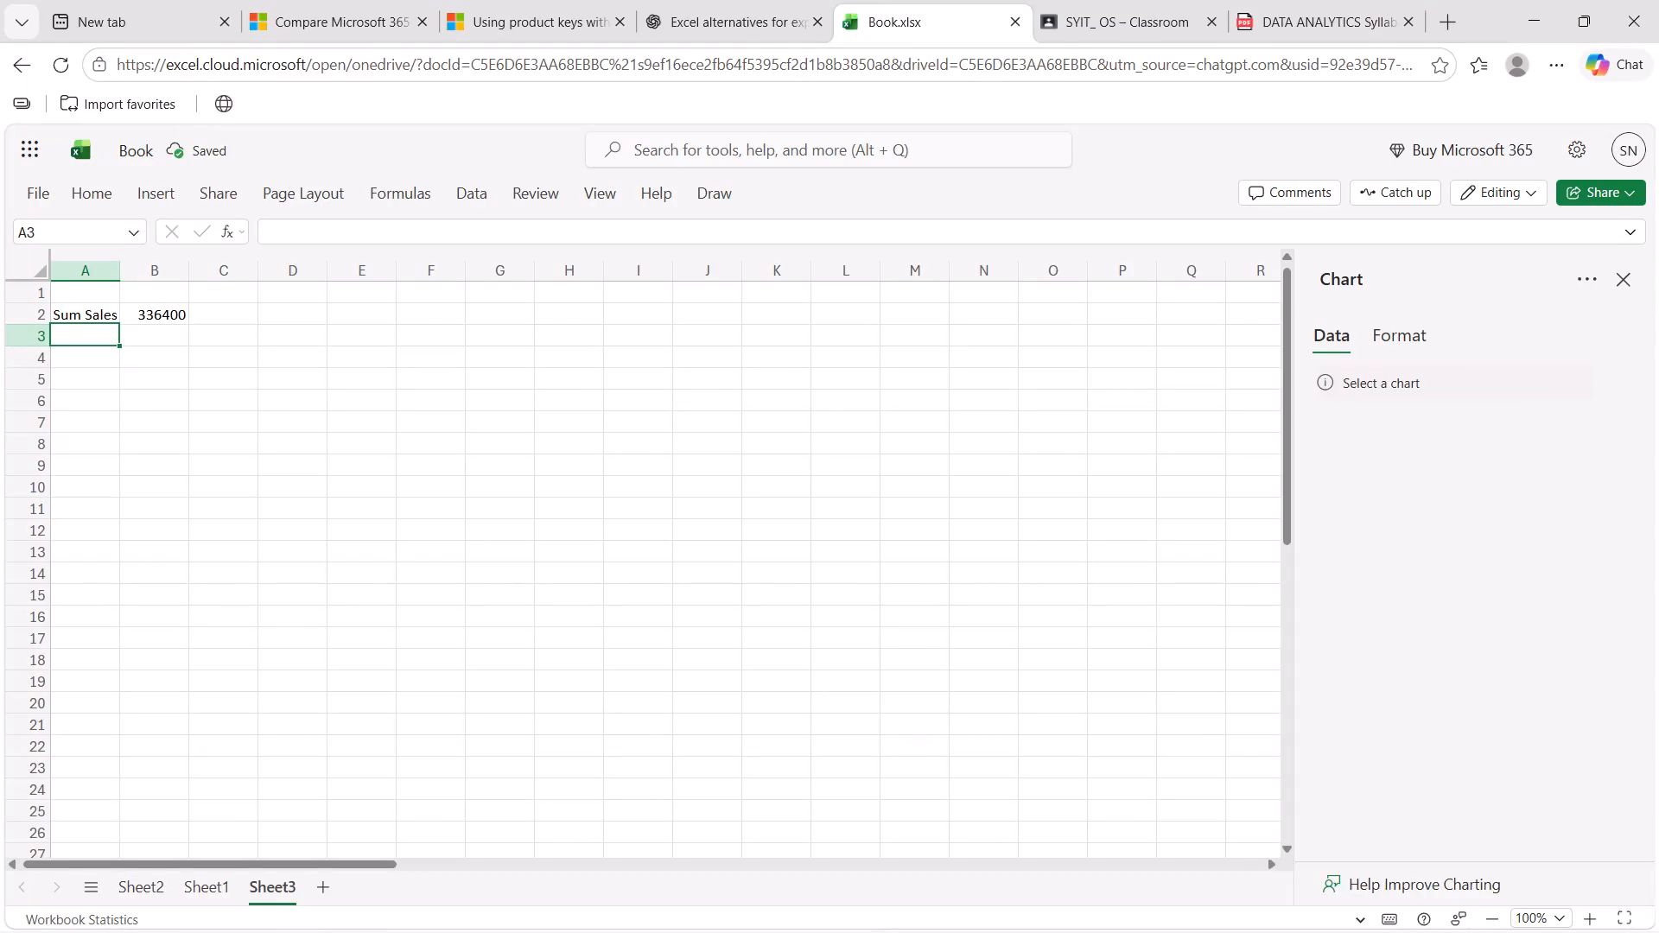
Enter the label Average Sales in cell A3 of Sheet3, directly below the Sum Sales label.
{"action": "left_click", "coordinate": [85, 338]}
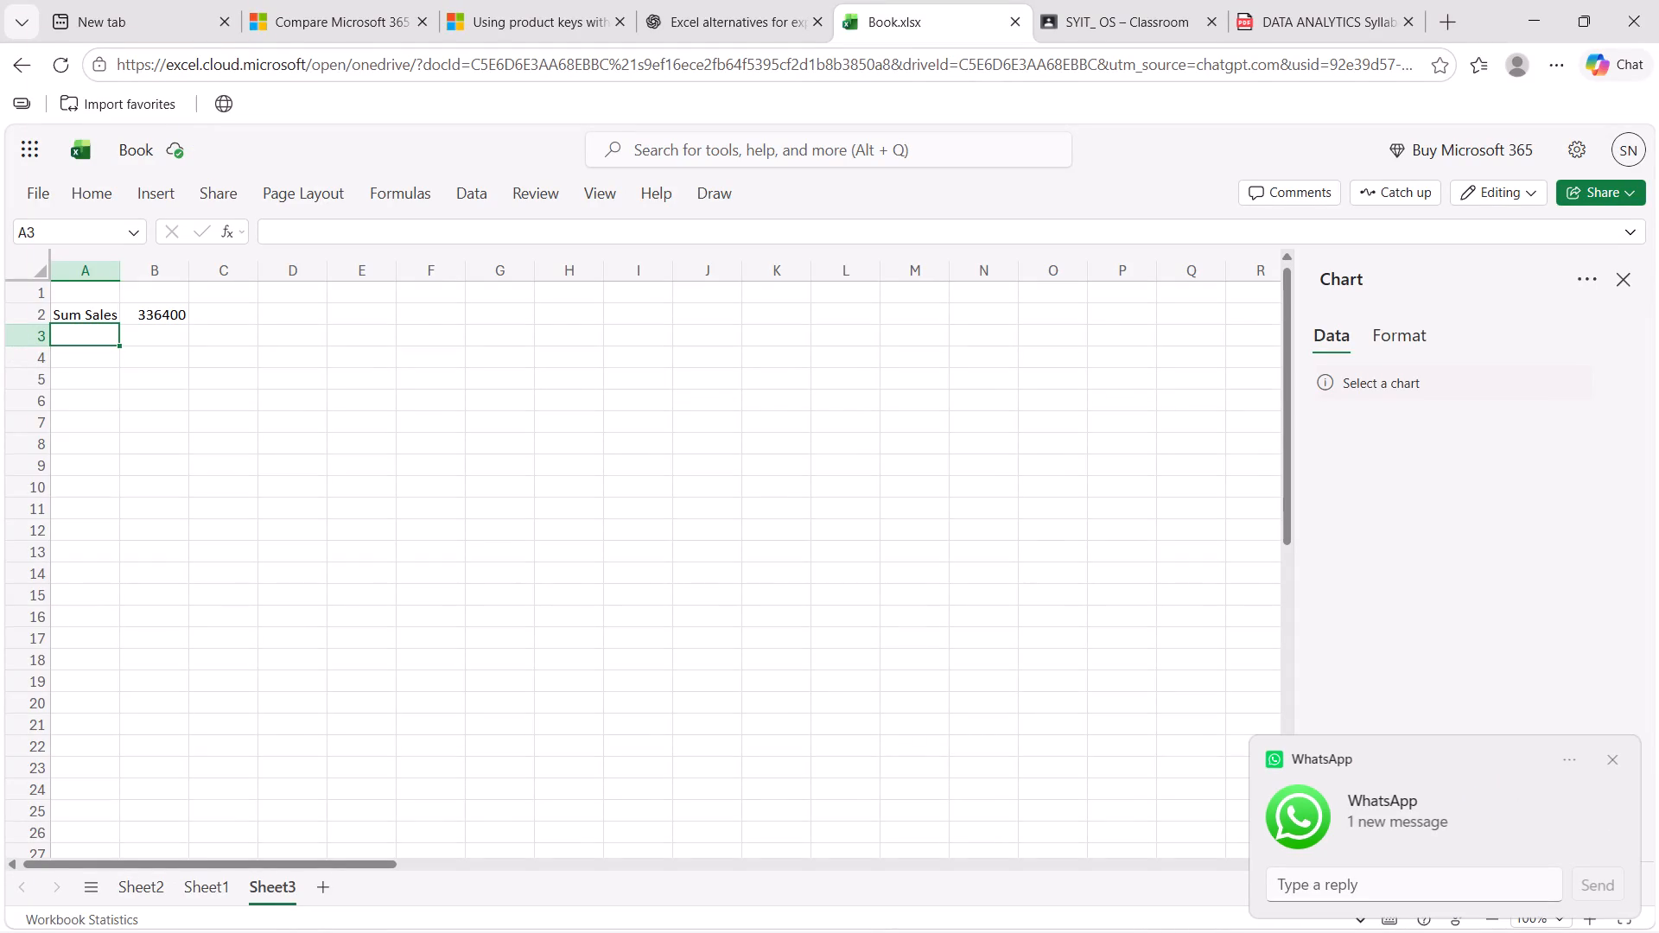
{"action": "double_click", "coordinate": [85, 338]}
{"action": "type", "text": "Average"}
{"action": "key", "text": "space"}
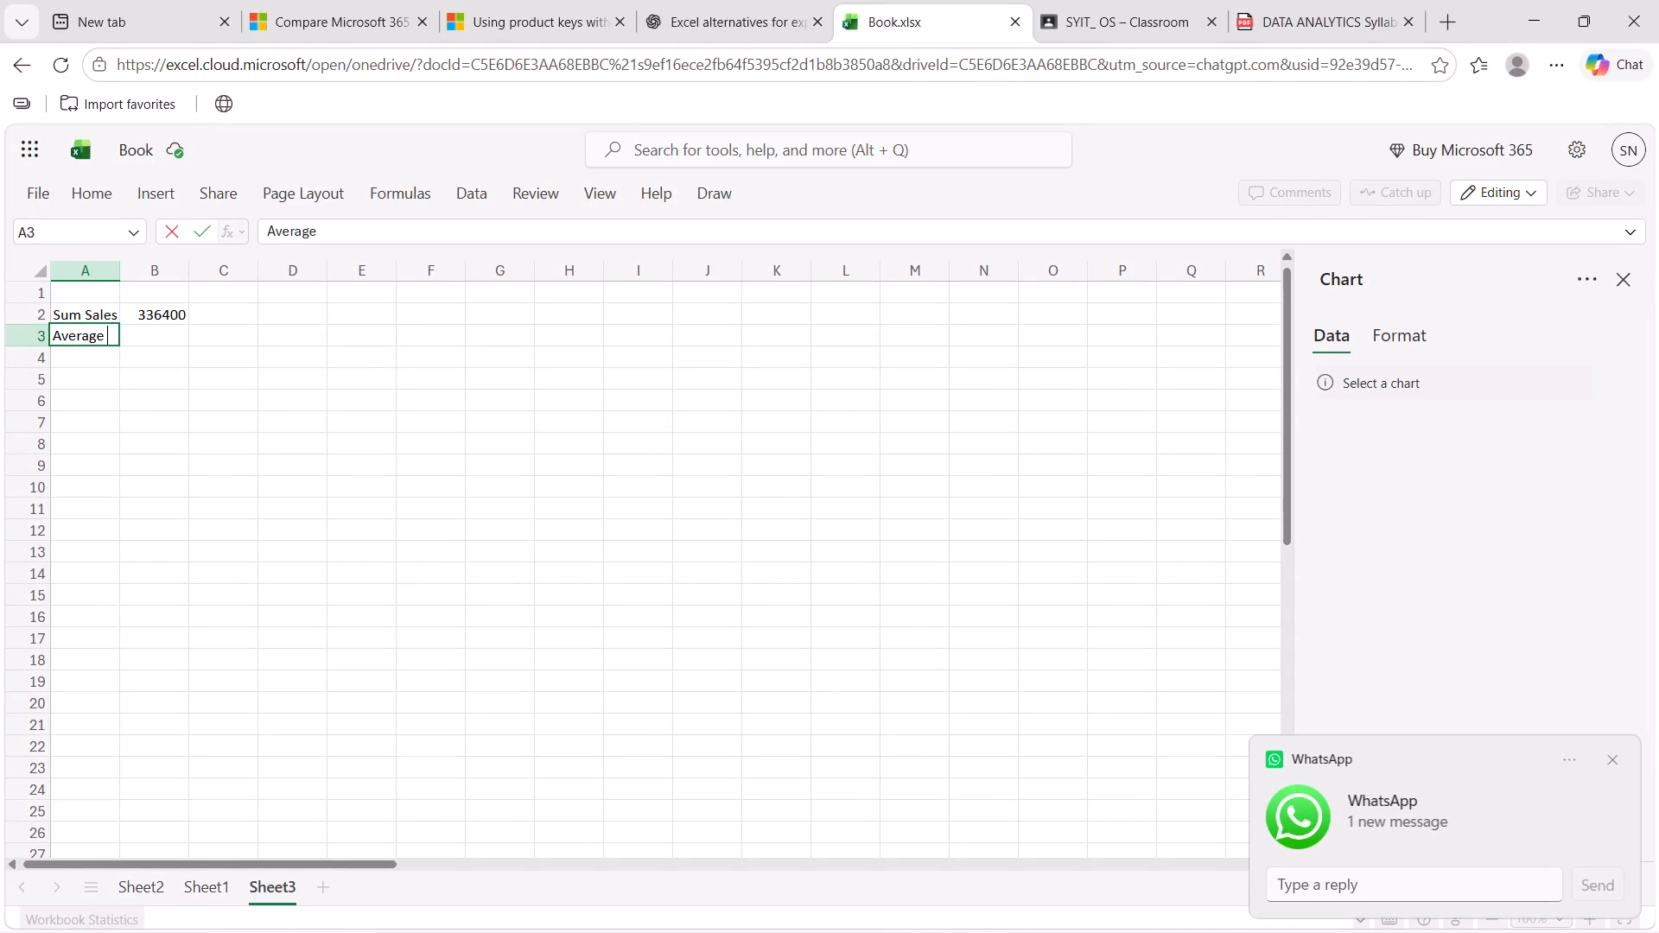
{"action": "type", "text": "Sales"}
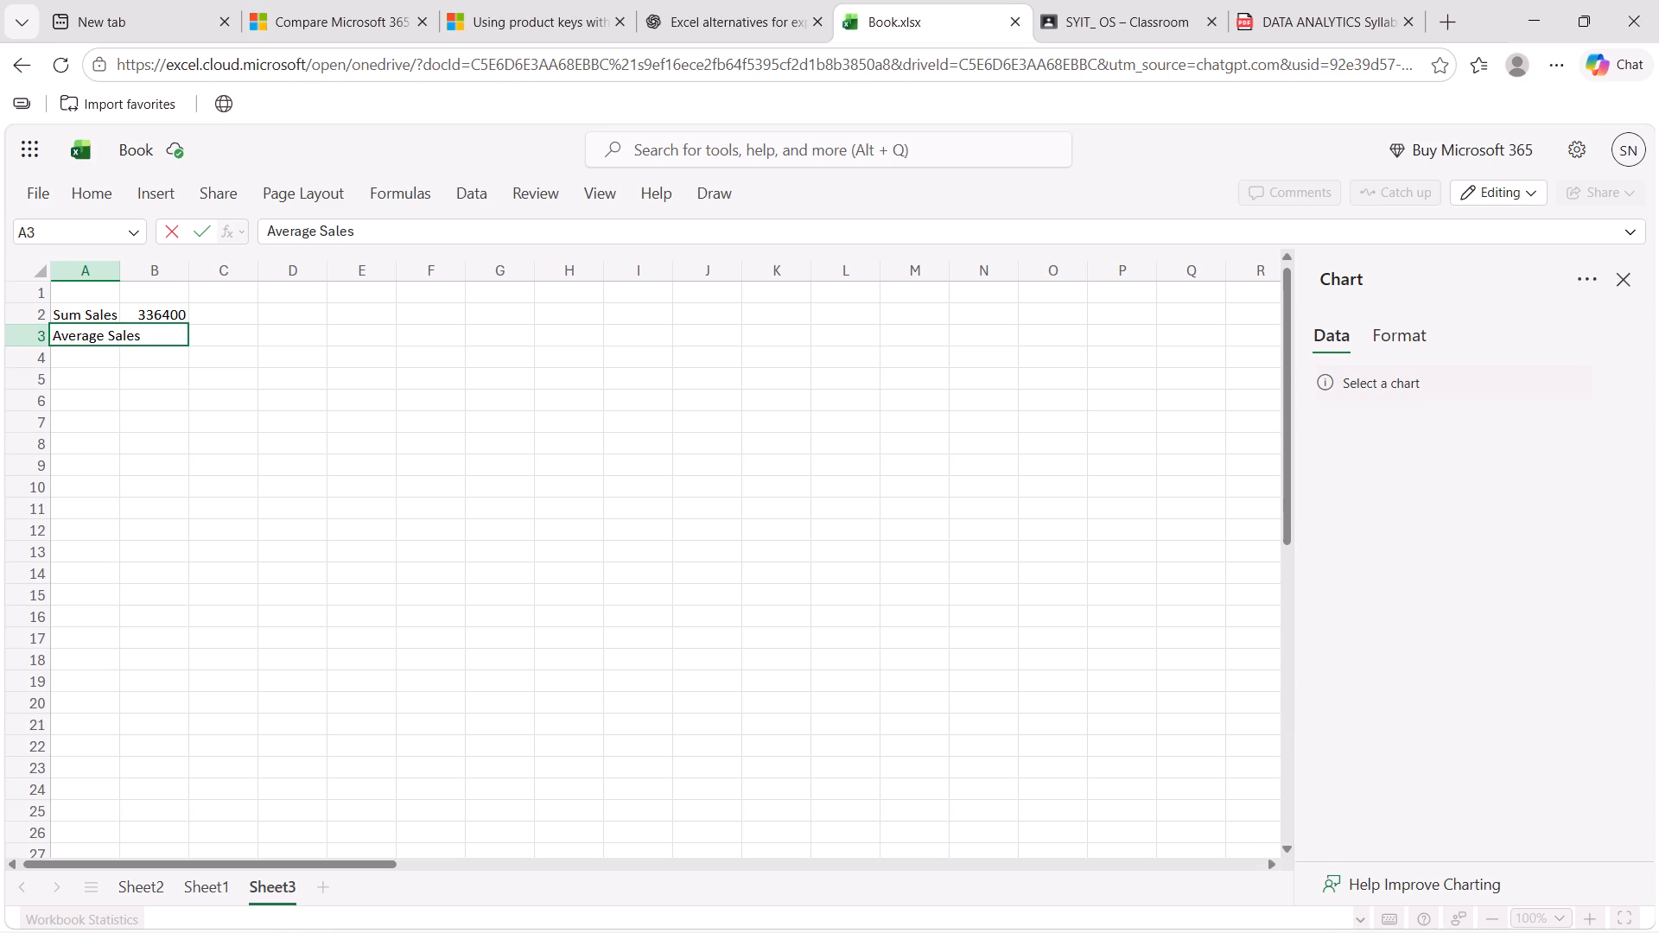
{"action": "left_click", "coordinate": [154, 365]}
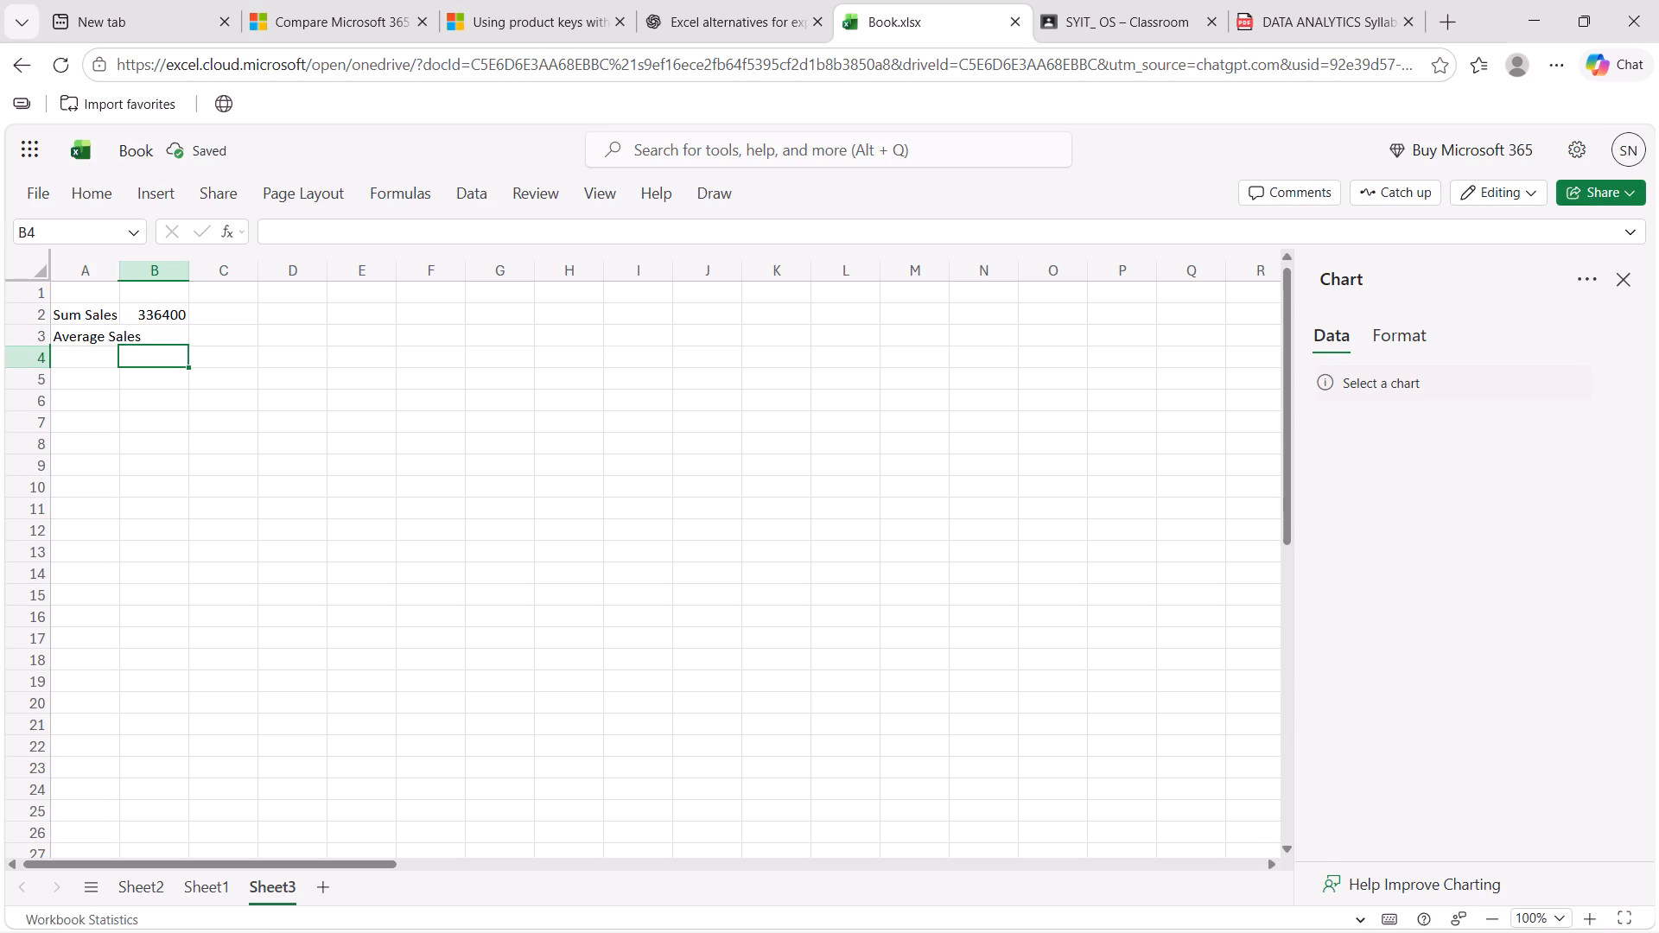
Select the empty cell B3, beside the Average Sales label.
{"action": "left_click", "coordinate": [163, 342]}
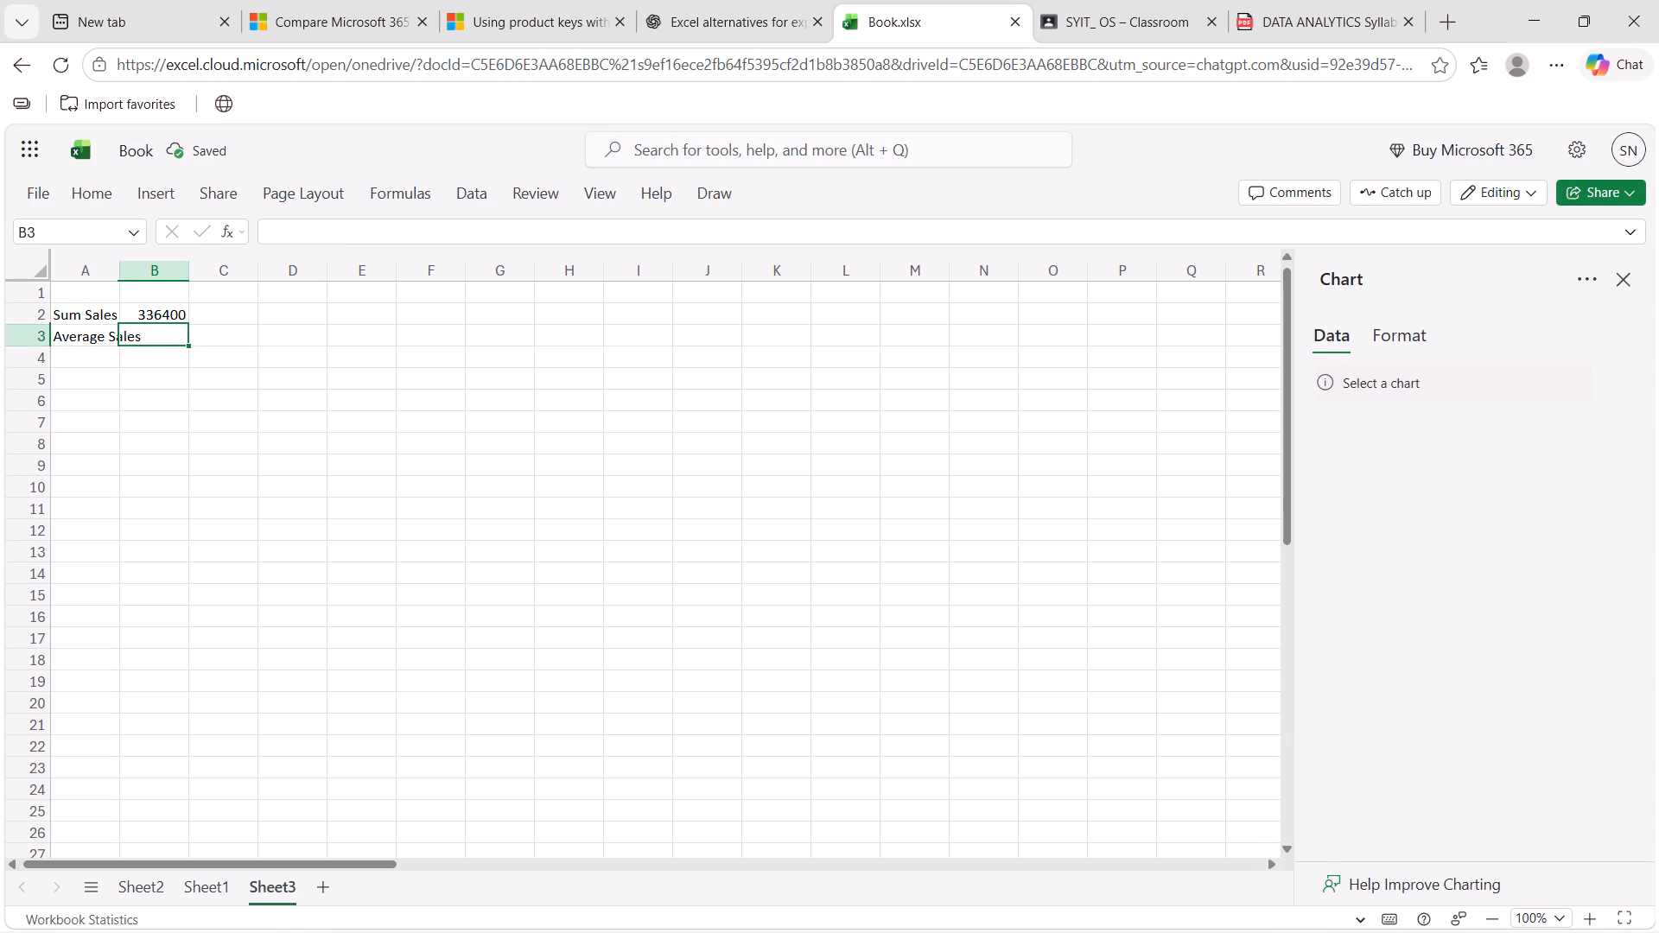
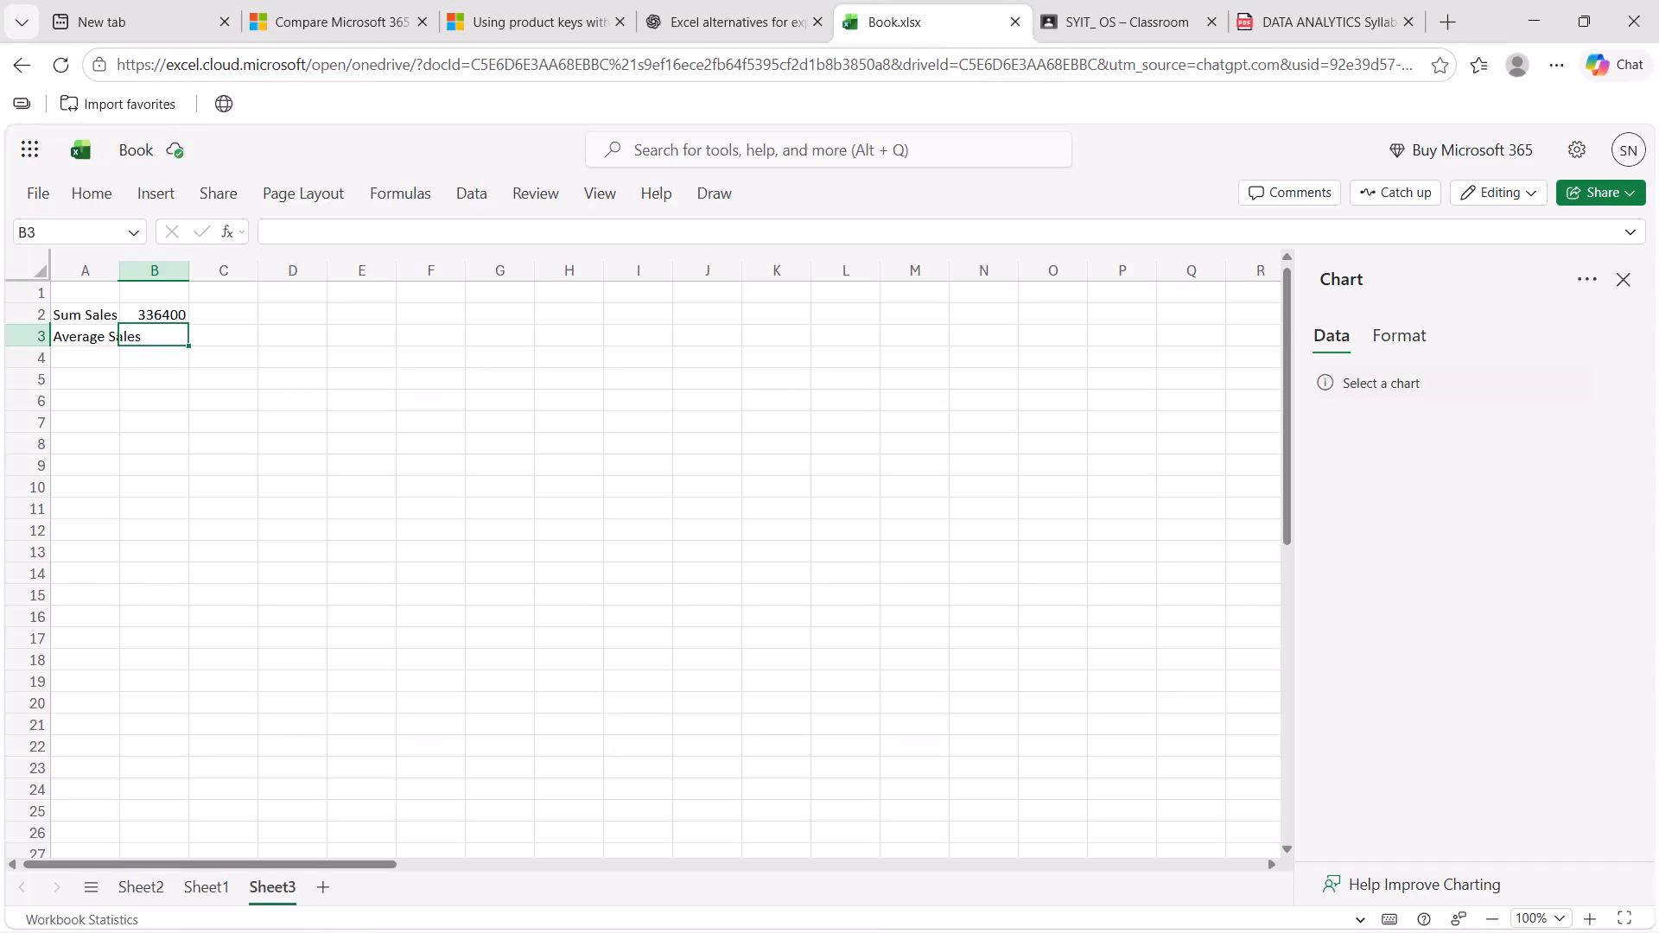
{"action": "left_click", "coordinate": [162, 322]}
{"action": "left_click", "coordinate": [162, 322]}
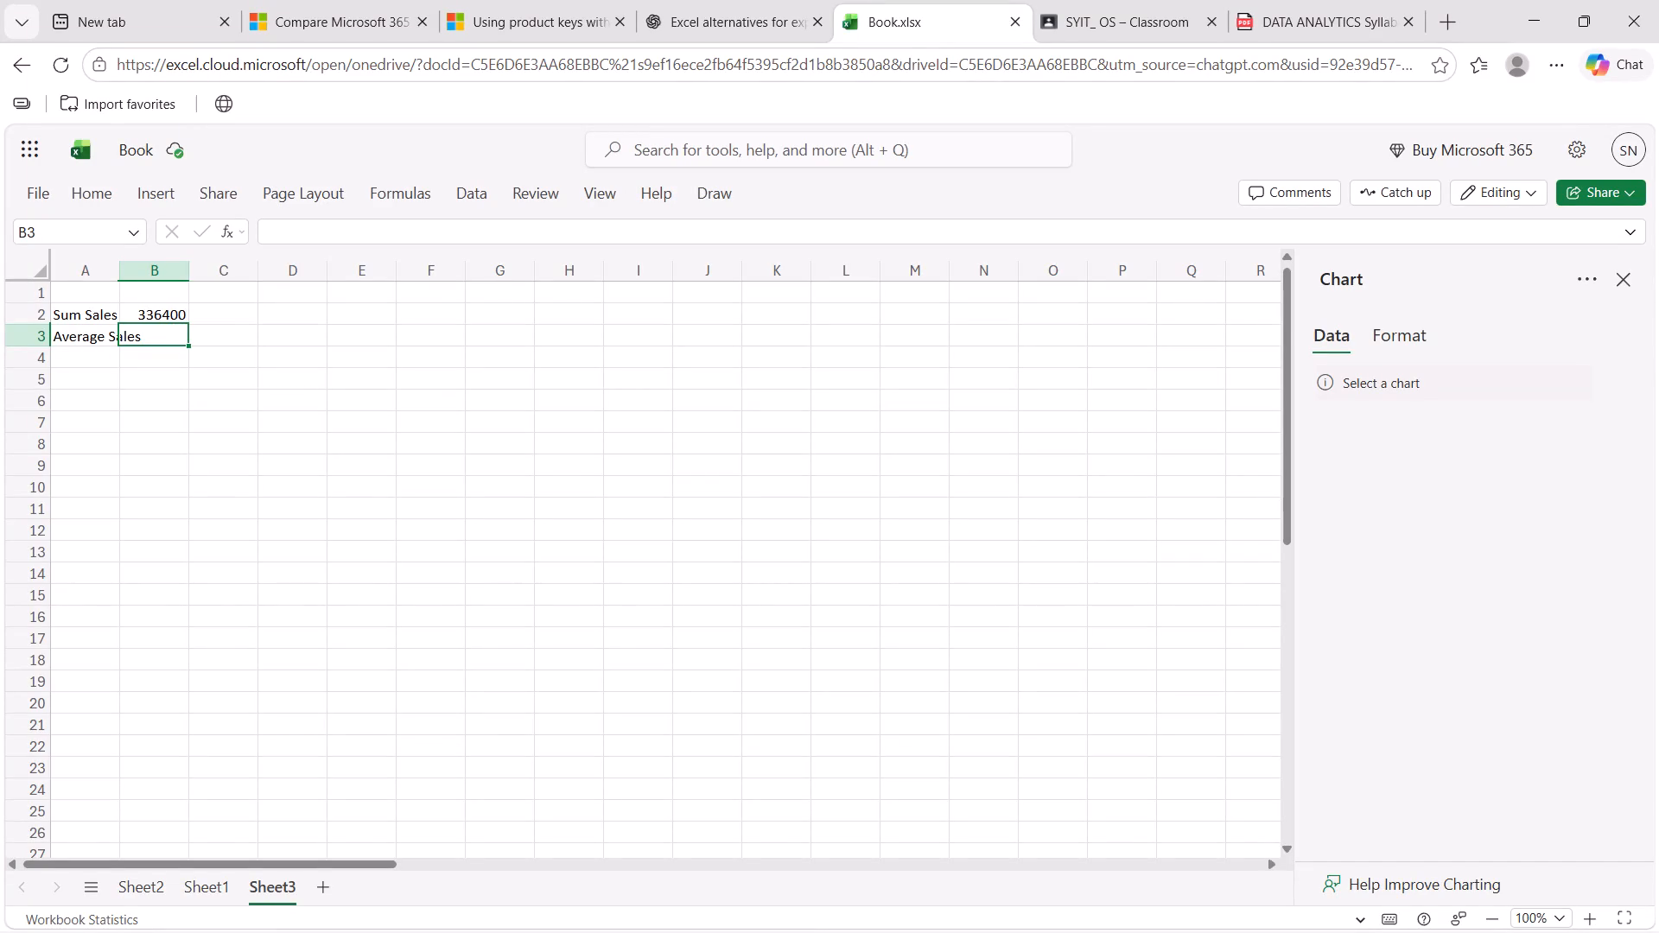
{"action": "left_click", "coordinate": [162, 322]}
{"action": "left_click", "coordinate": [162, 322]}
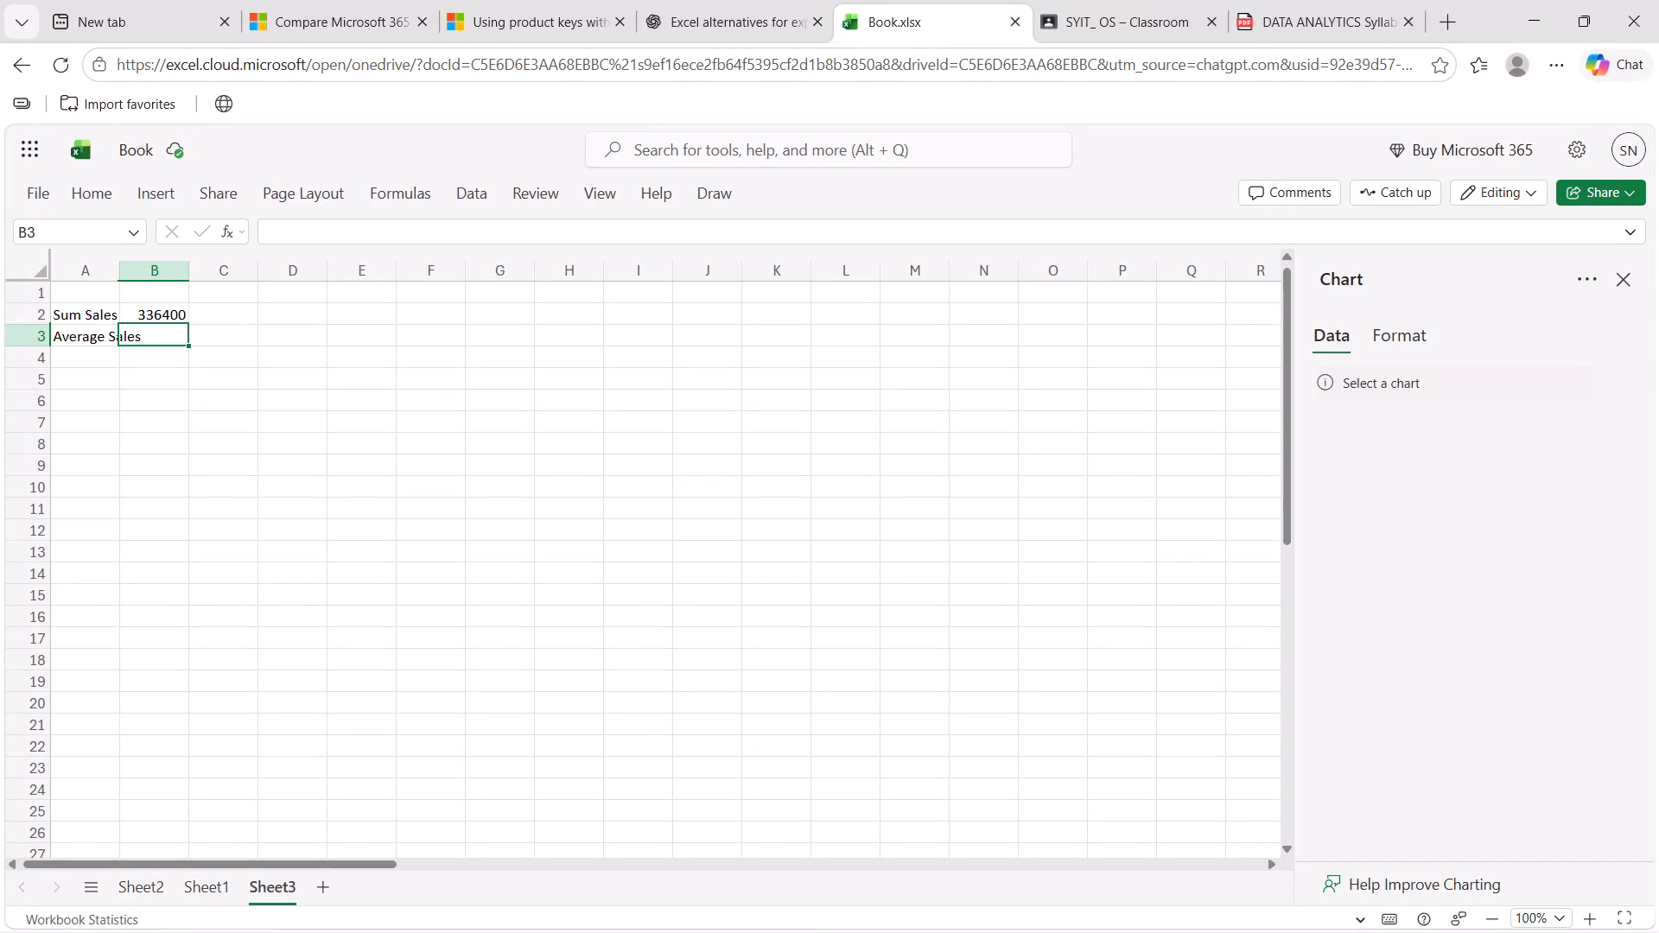
{"action": "left_click", "coordinate": [129, 322]}
{"action": "left_click", "coordinate": [134, 316]}
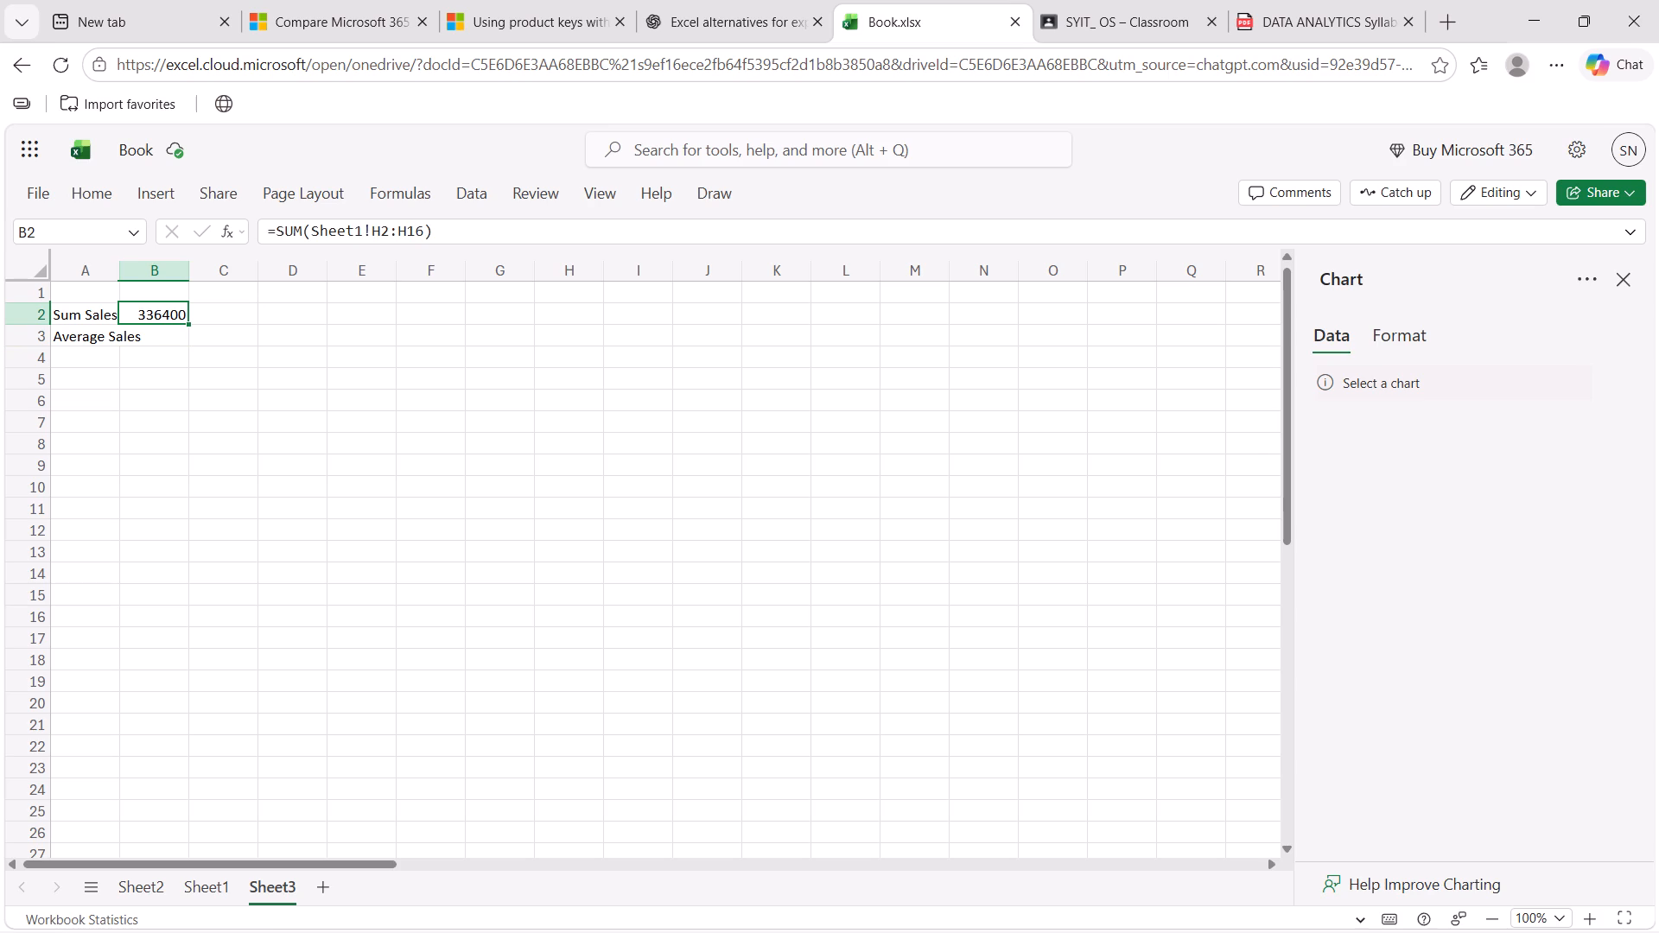